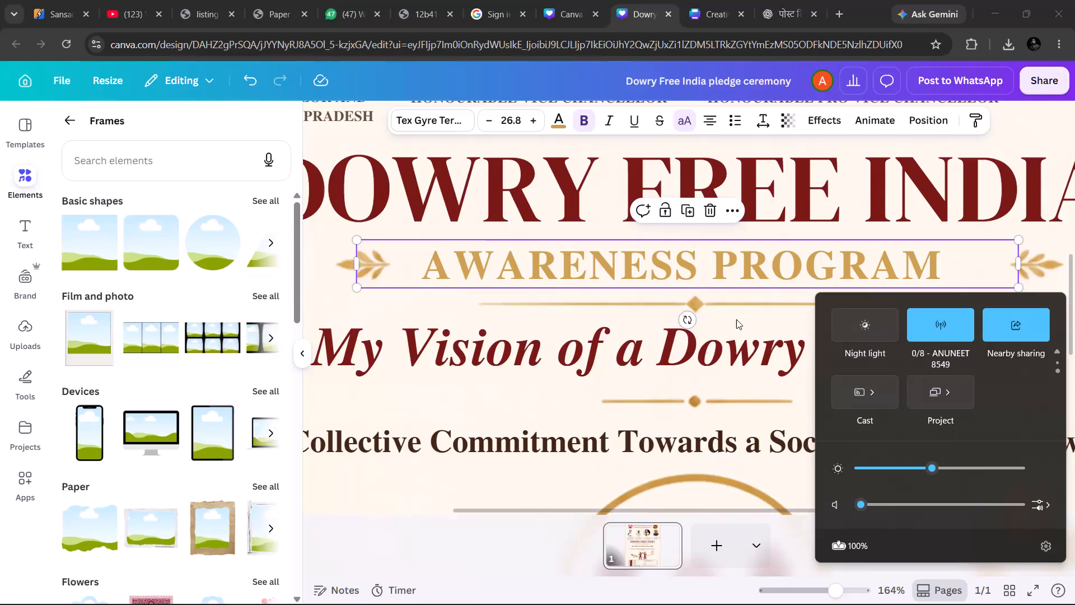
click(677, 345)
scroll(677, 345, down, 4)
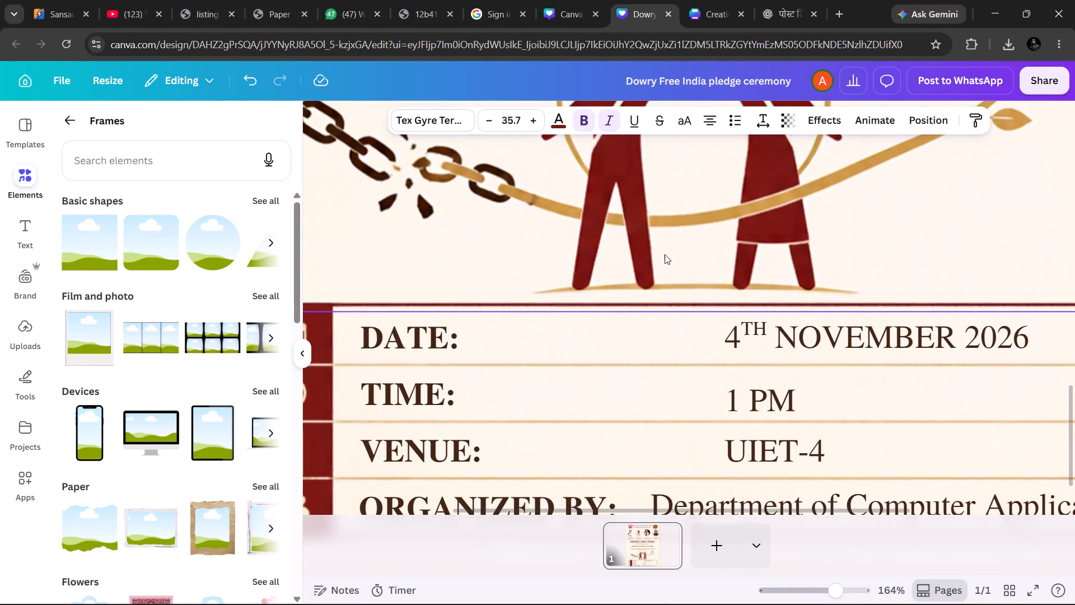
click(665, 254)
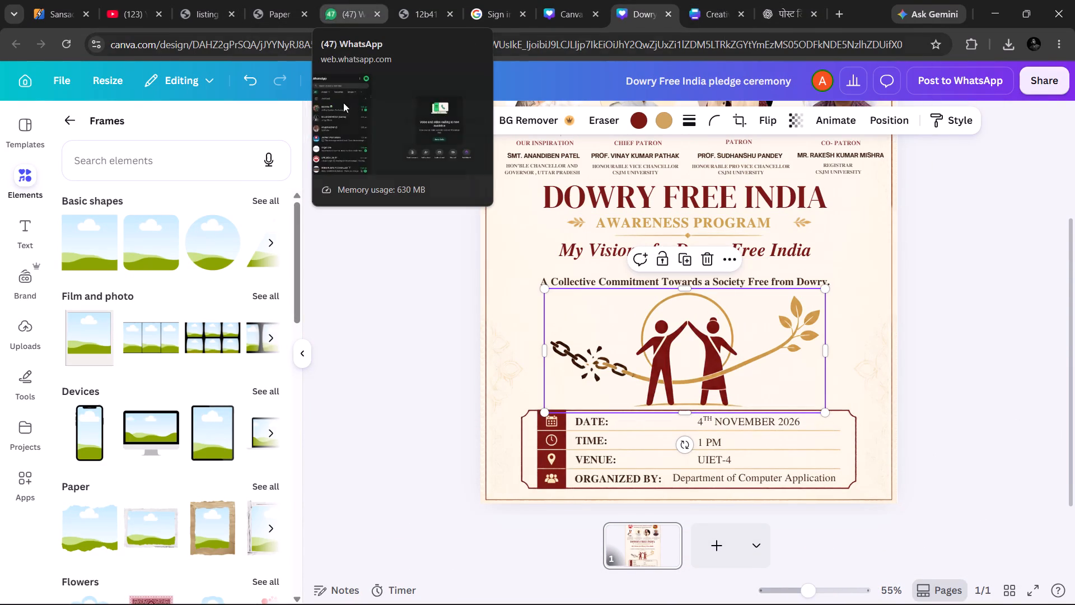
Switch to the Creative Poster Competition Announcement design and undo the last three edits there.
click(710, 0)
click(550, 338)
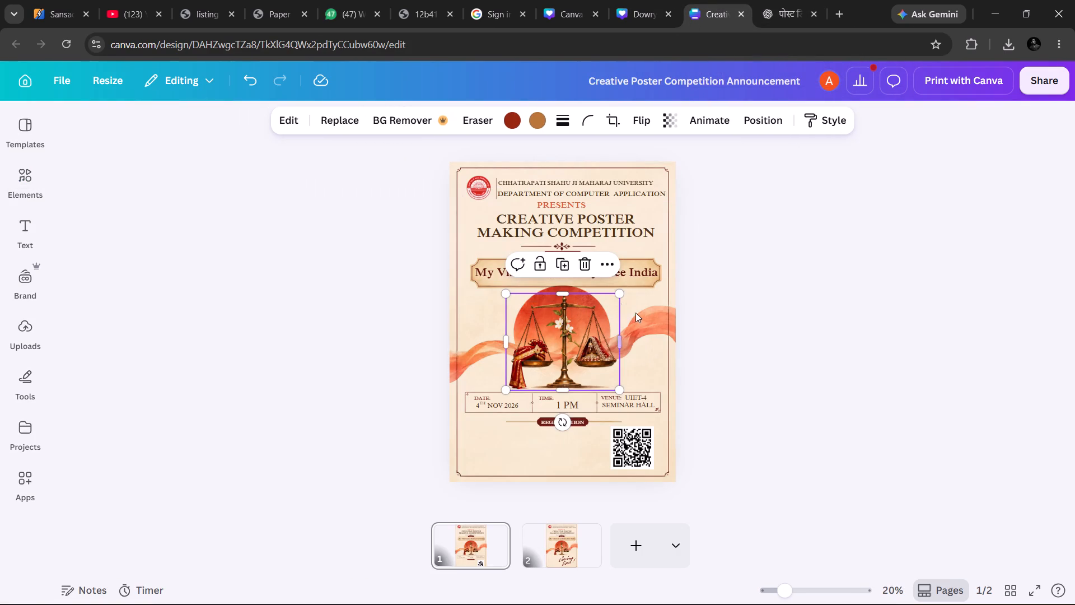
click(610, 313)
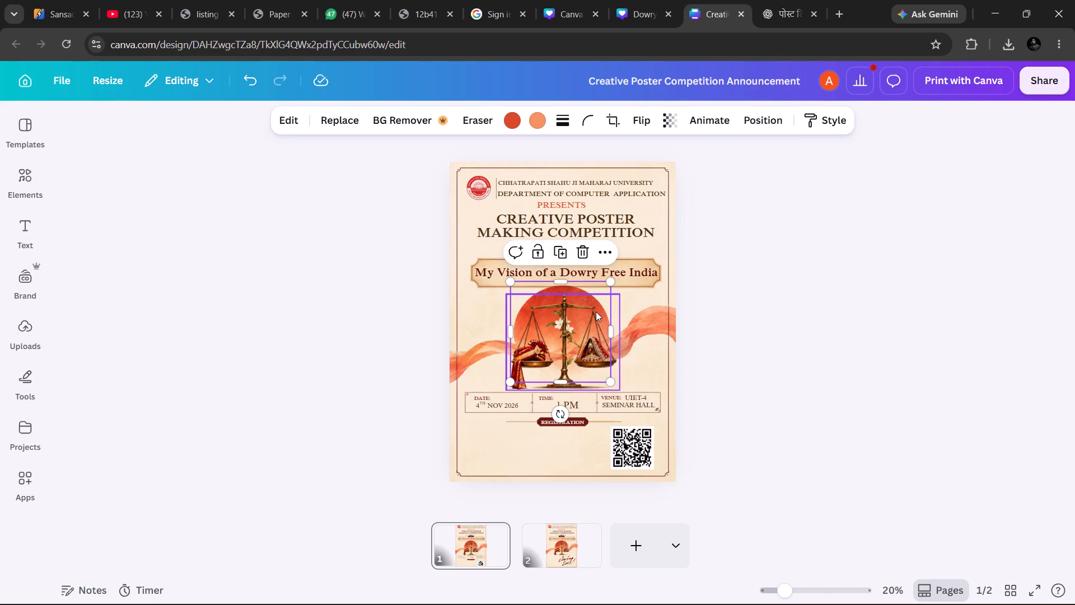
key(ctrl+z)
key(ctrl+z)
key(ctrl+z)
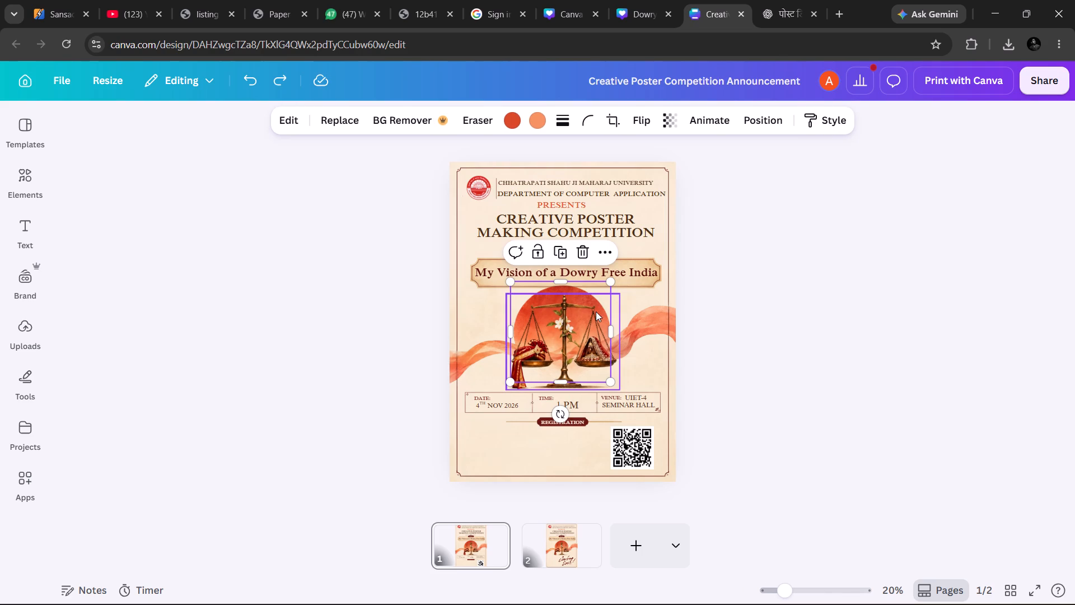
Group the balance-scales image with the orange ribbon behind it on page 1 of the competition poster.
click(717, 315)
click(549, 314)
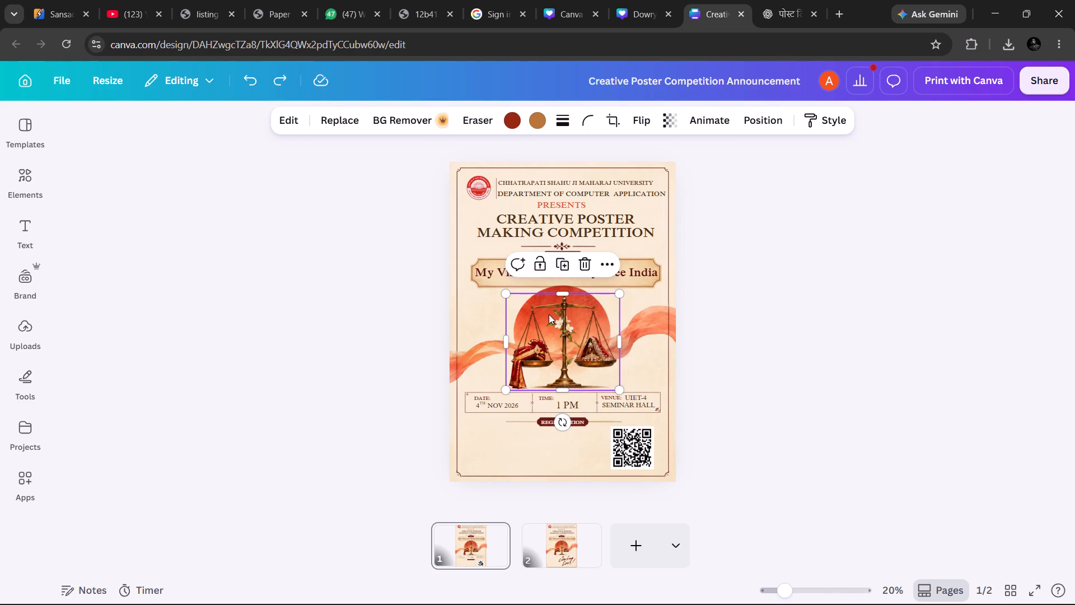
shift+click(549, 314)
shift+click(597, 304)
shift+click(638, 327)
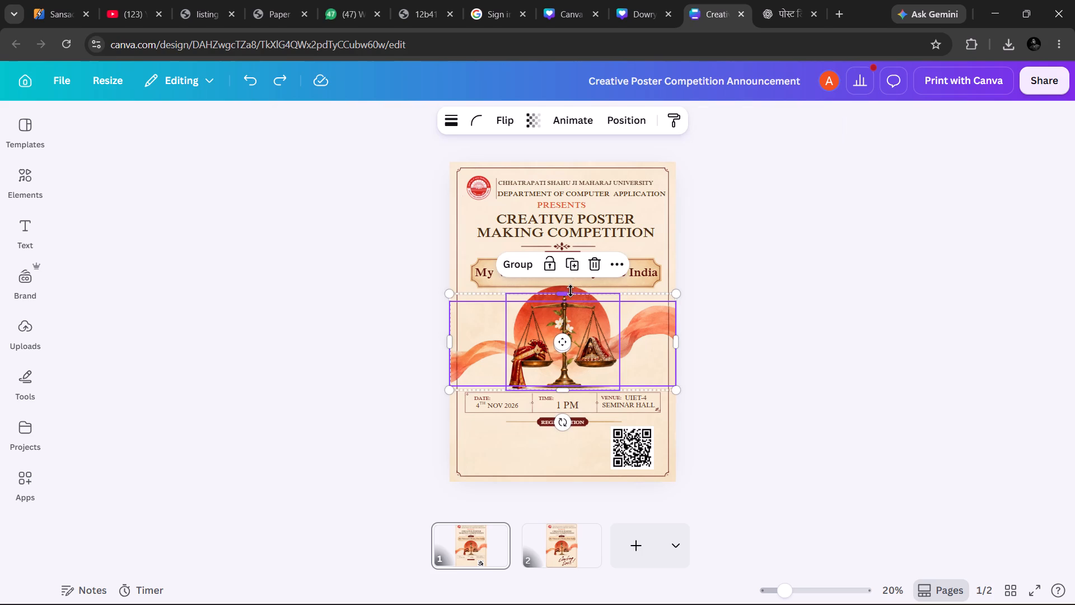
shift+click(601, 304)
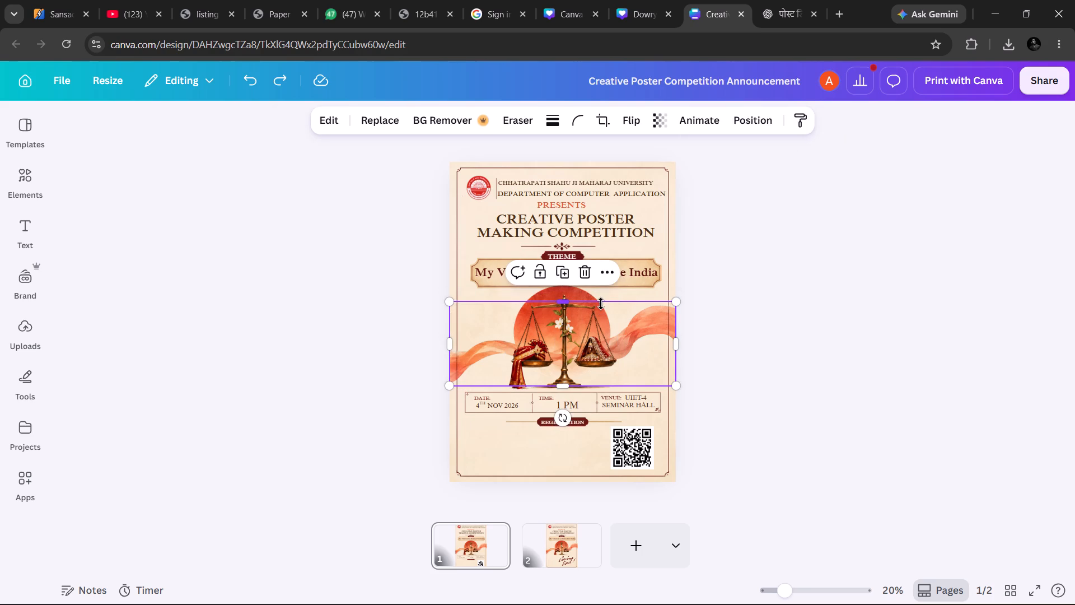
shift+click(598, 322)
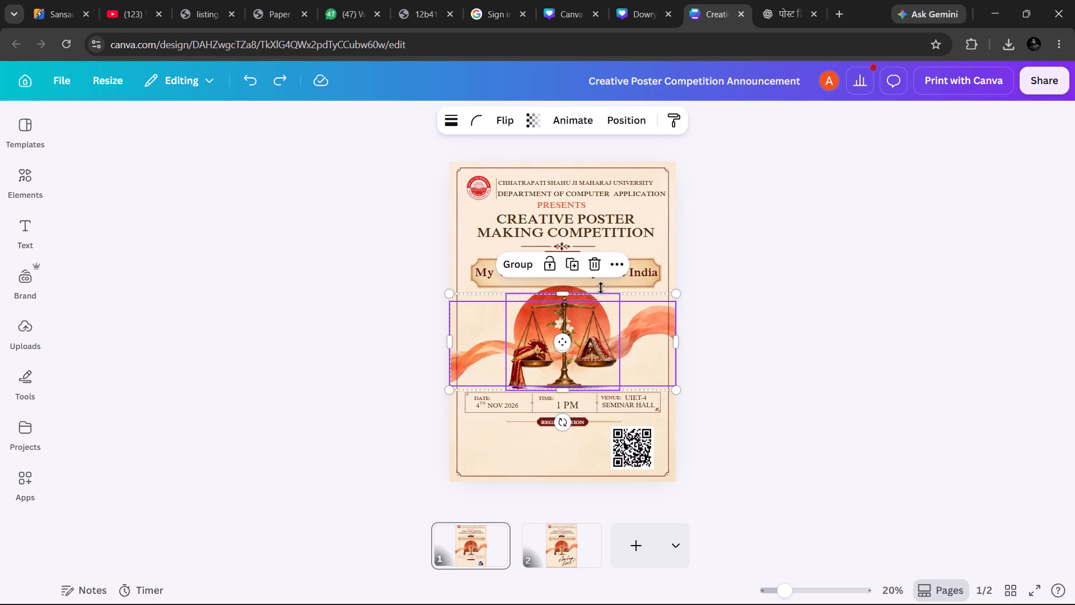
shift+click(527, 263)
Duplicate the scales-and-ribbon group and place the copy slightly to the right of the original artwork.
click(587, 260)
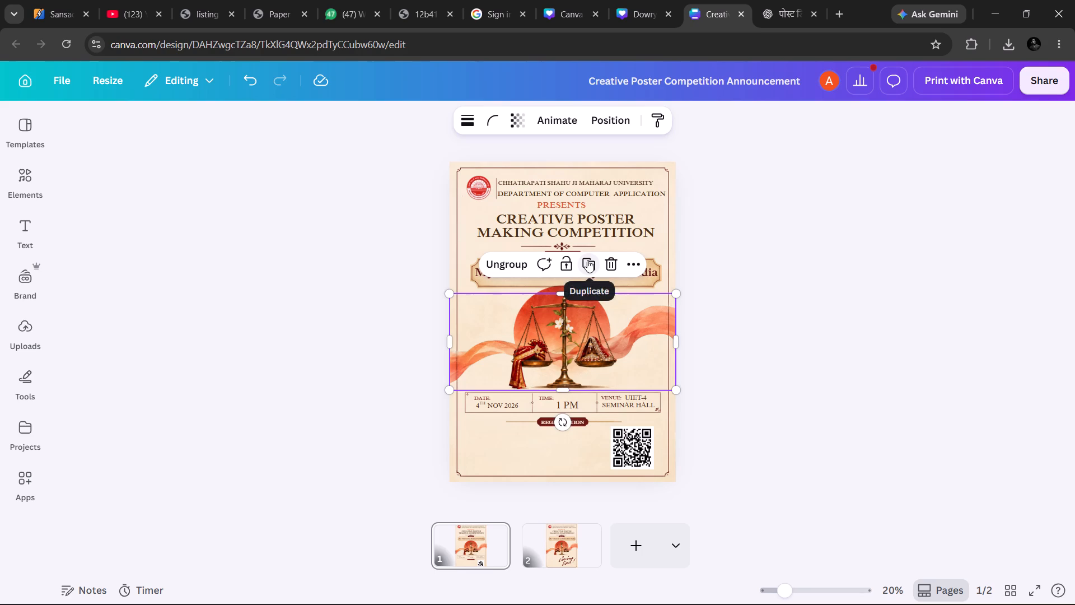
drag(620, 348, 666, 218)
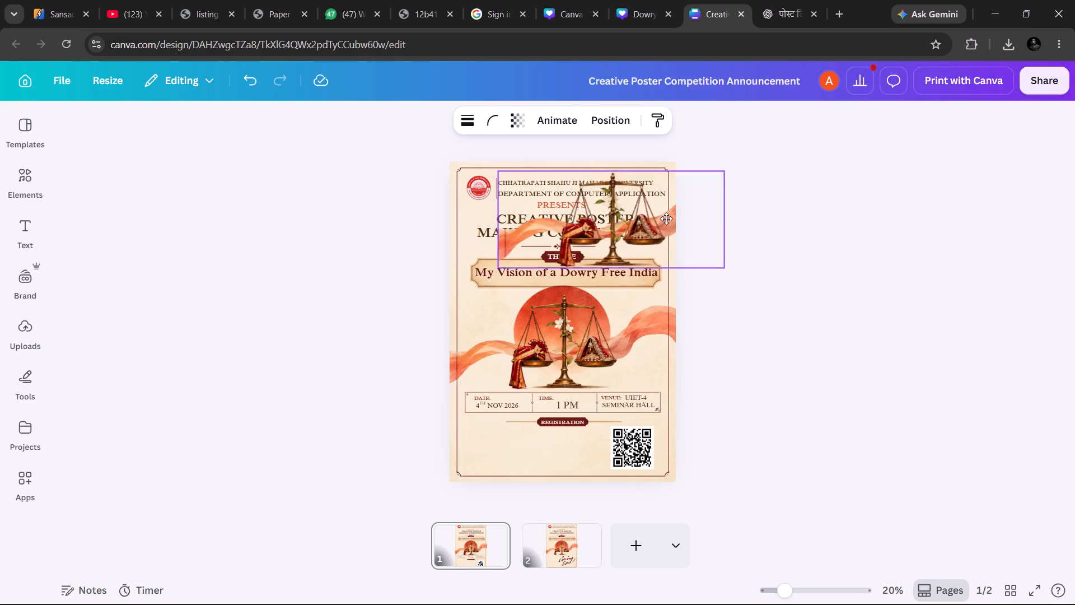
drag(666, 218, 687, 152)
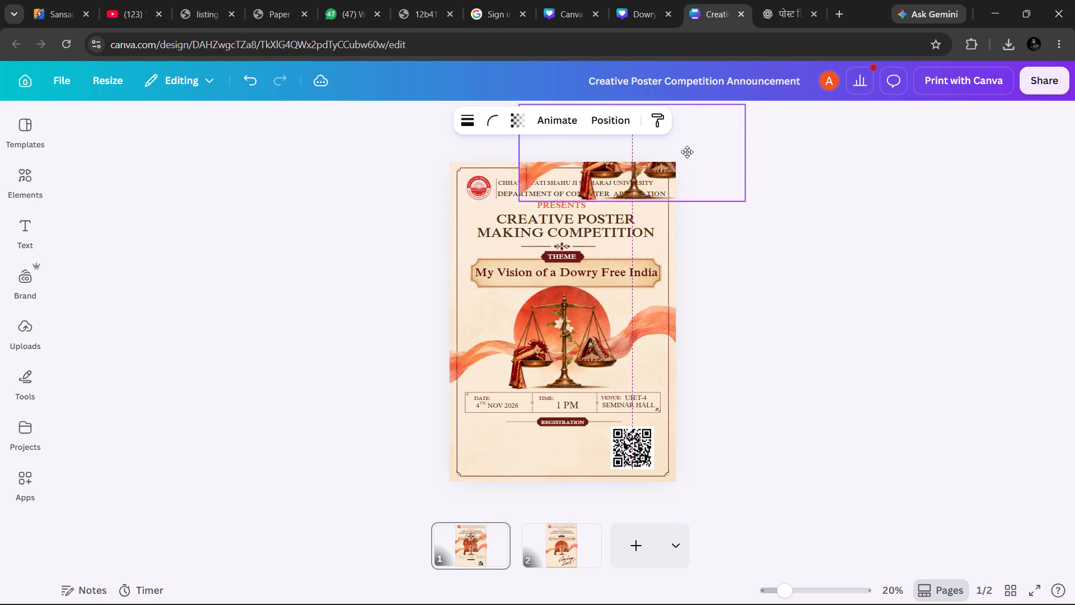
drag(687, 152, 619, 336)
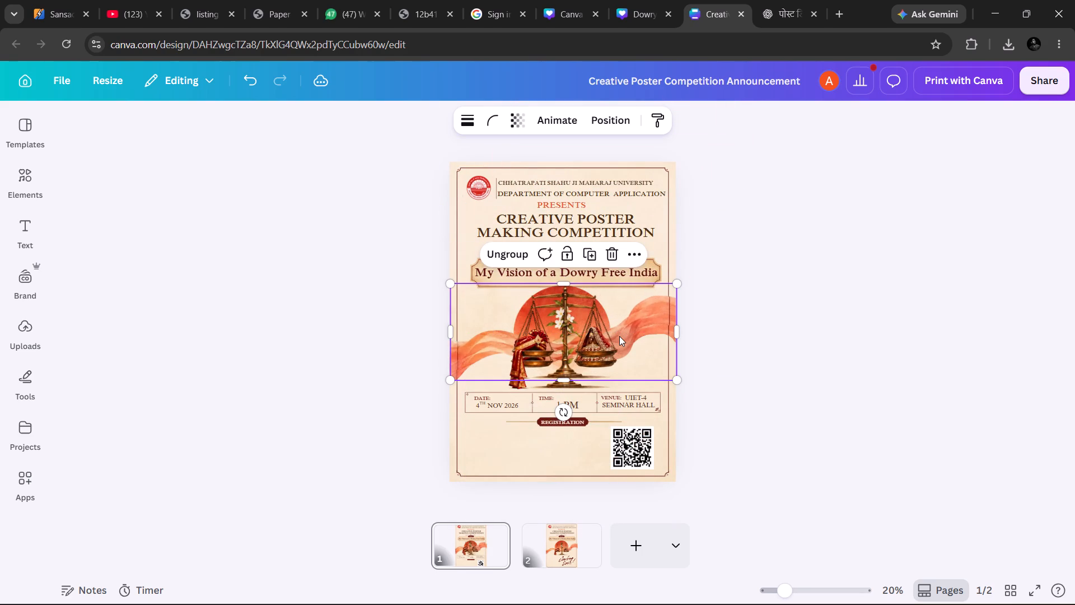
drag(567, 327, 383, 314)
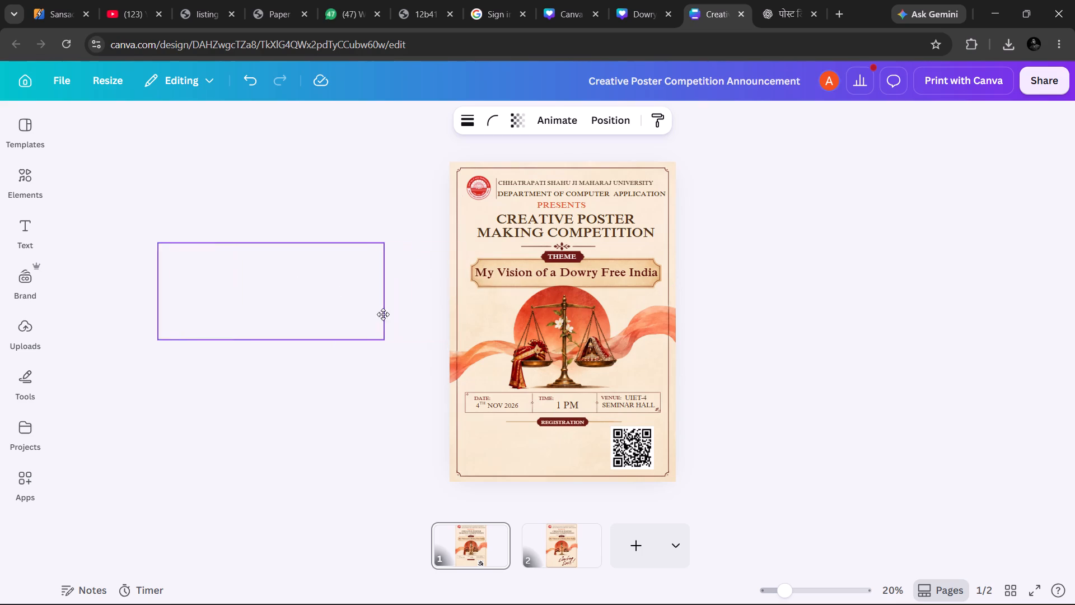
drag(383, 314, 582, 337)
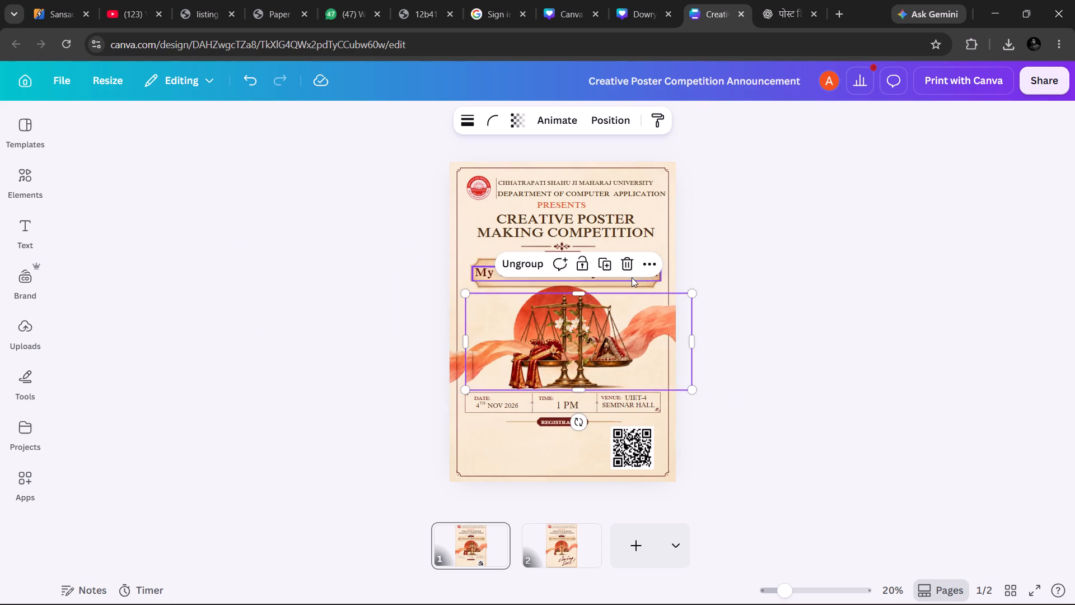
Copy the duplicated scales-and-ribbon group into the Dowry Free India pledge ceremony poster and move it down over the title area.
click(652, 264)
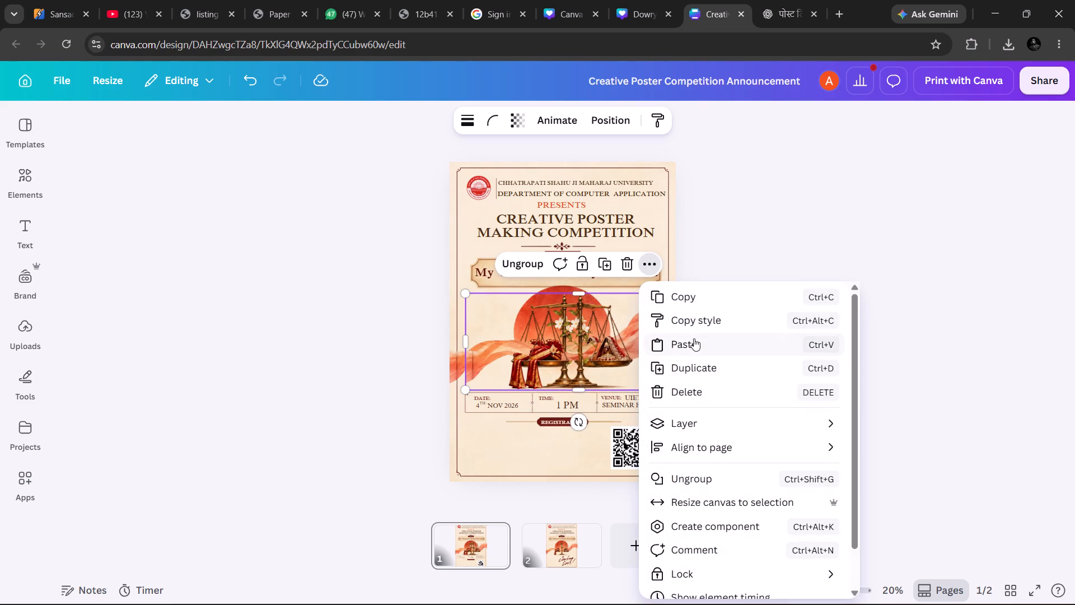
click(694, 298)
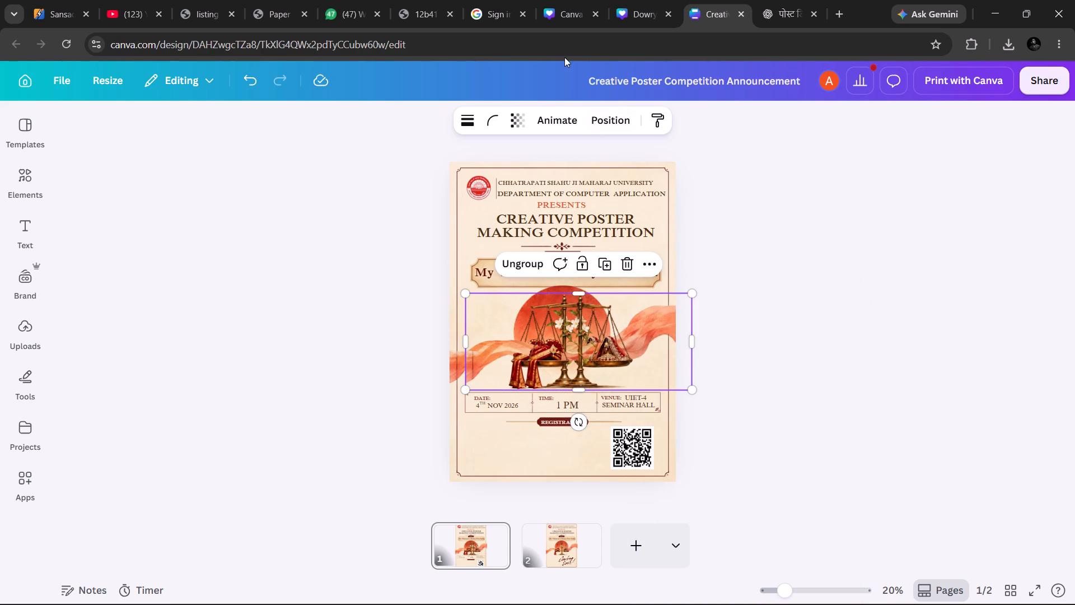
click(634, 0)
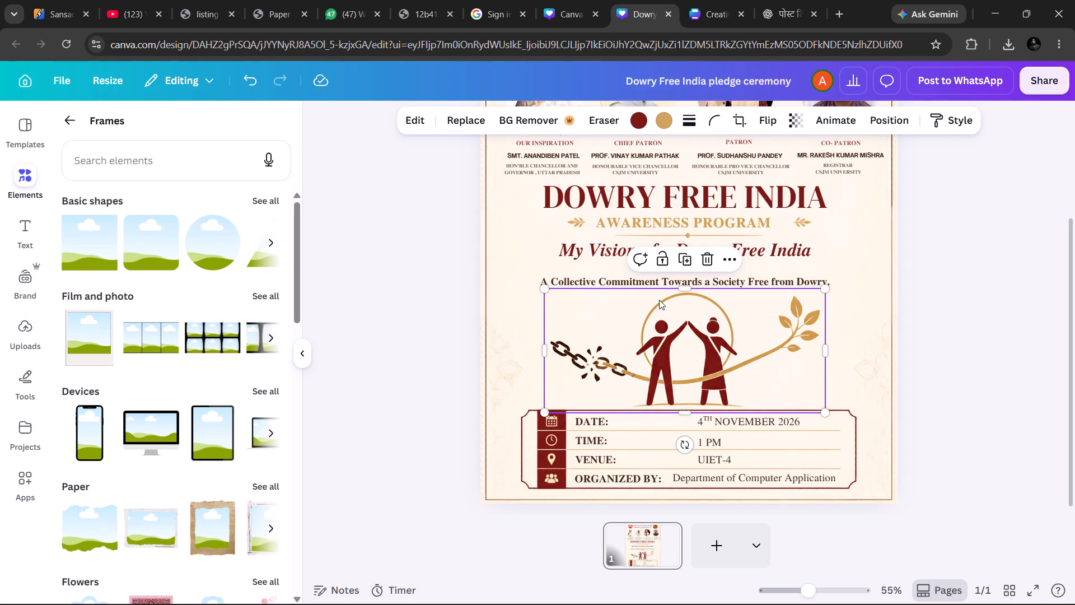
key(ctrl+v)
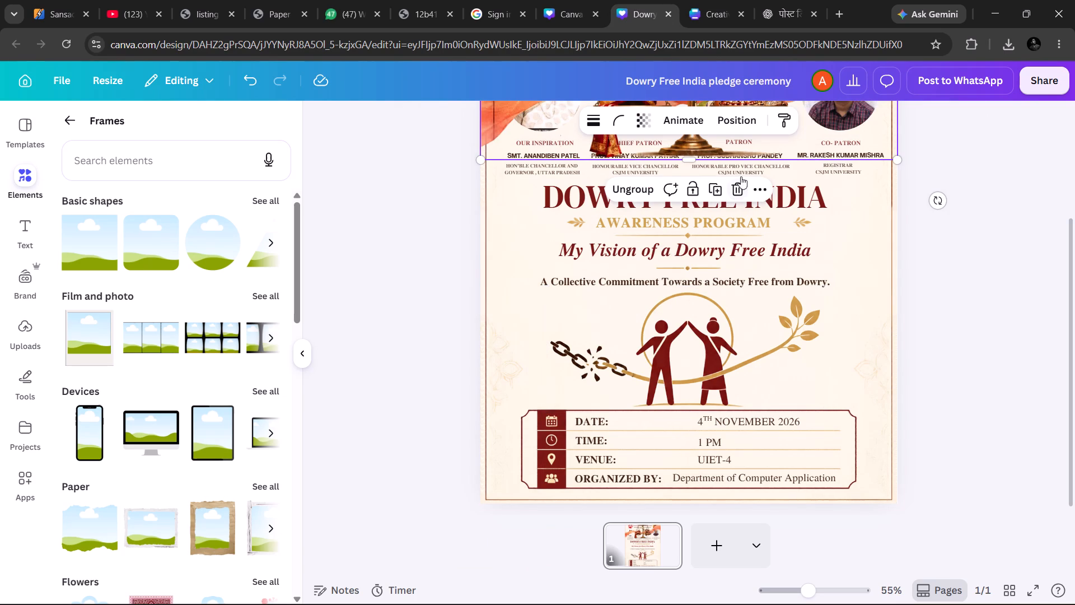
drag(766, 144, 718, 315)
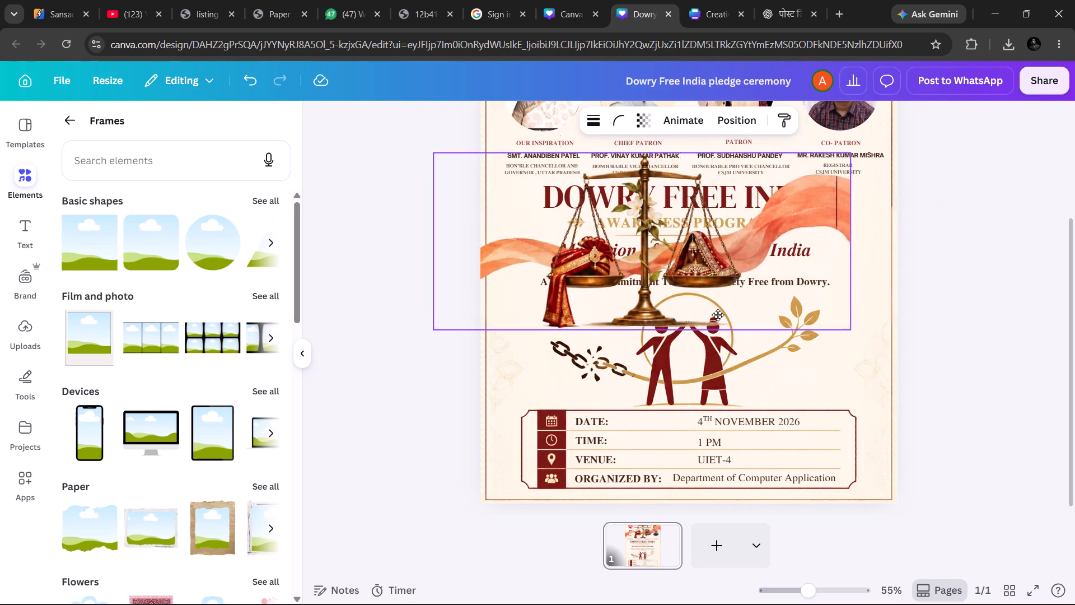
drag(718, 315, 722, 296)
Delete the illustration of the couple with the broken chain above the event details.
click(733, 363)
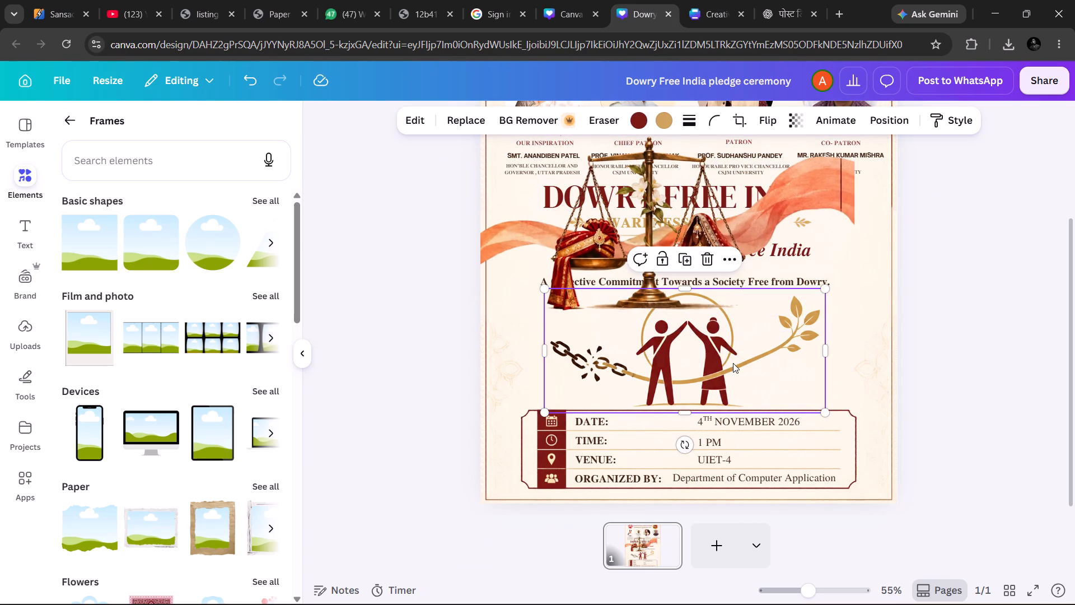
key(Delete)
Fit the scales-and-ribbon group between the "A Collective Commitment" tagline and the event details table, sized about 794 by 317.
drag(729, 209, 772, 323)
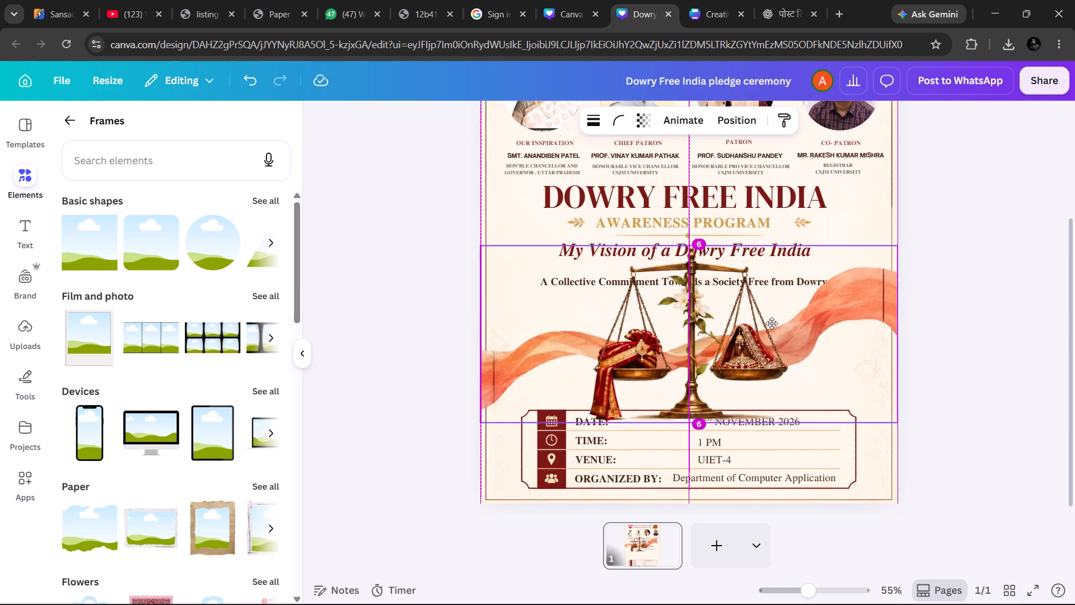
drag(772, 323, 772, 324)
drag(896, 428, 845, 385)
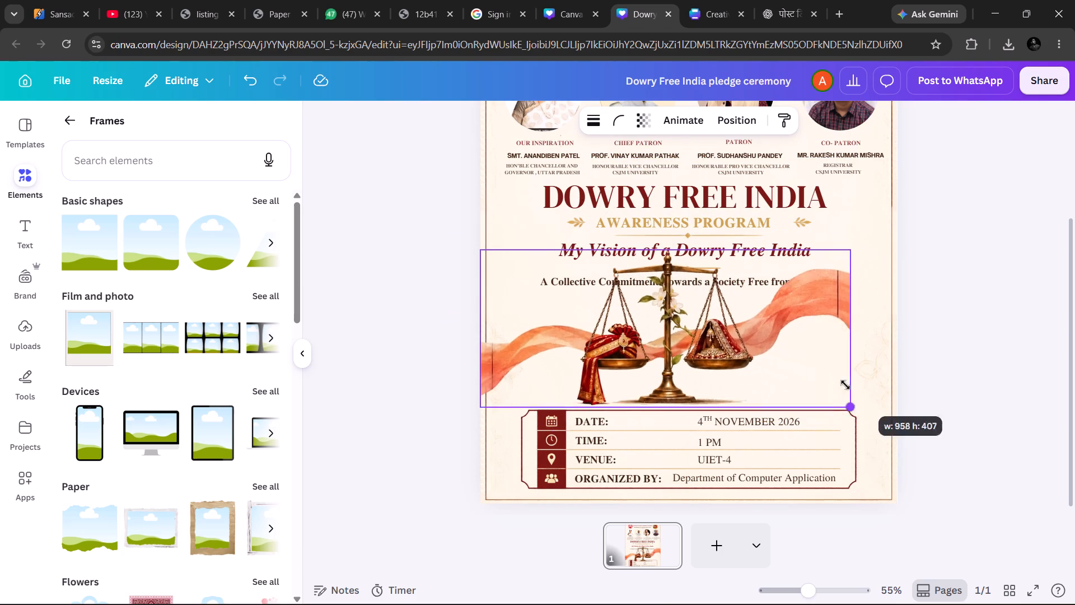
drag(845, 385, 820, 378)
drag(735, 339, 784, 365)
drag(866, 416, 811, 384)
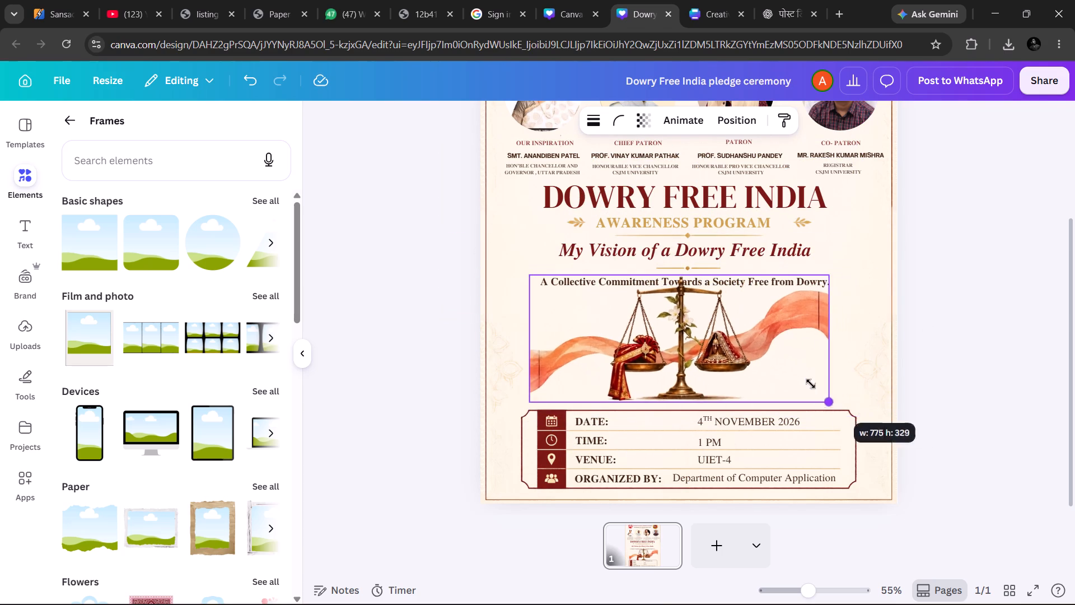
drag(811, 384, 809, 383)
drag(740, 332, 773, 348)
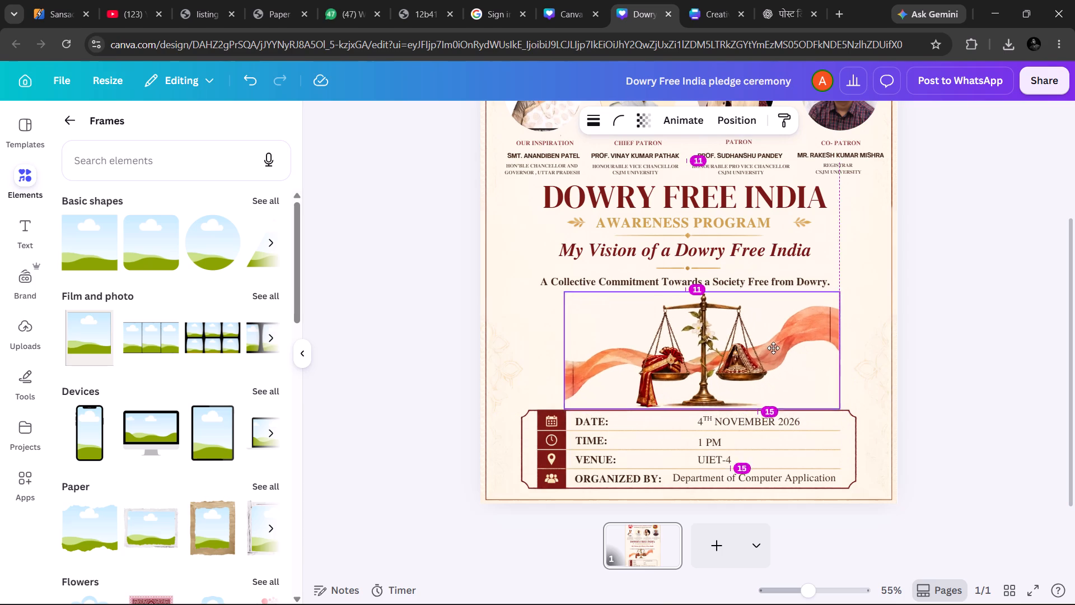
drag(773, 348, 770, 348)
drag(835, 346, 865, 341)
drag(779, 336, 756, 339)
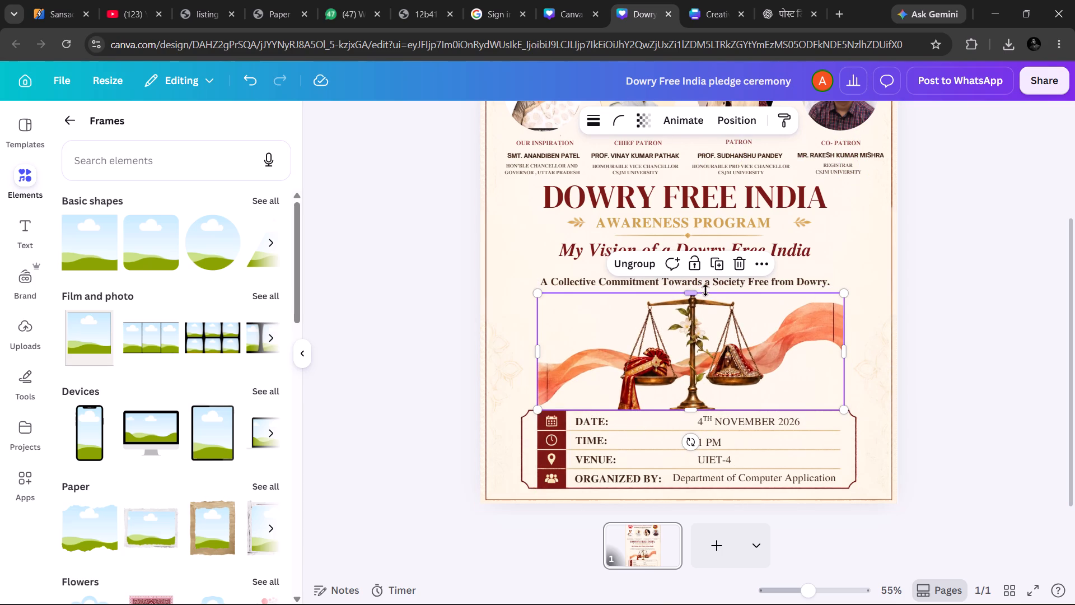
drag(695, 291, 695, 285)
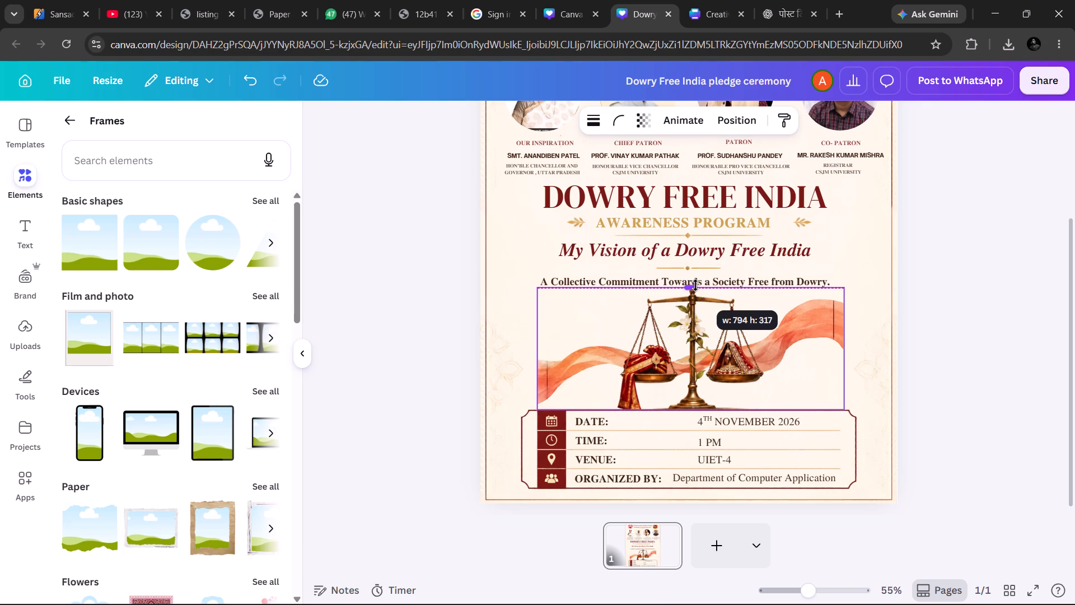
drag(695, 285, 696, 285)
click(1025, 299)
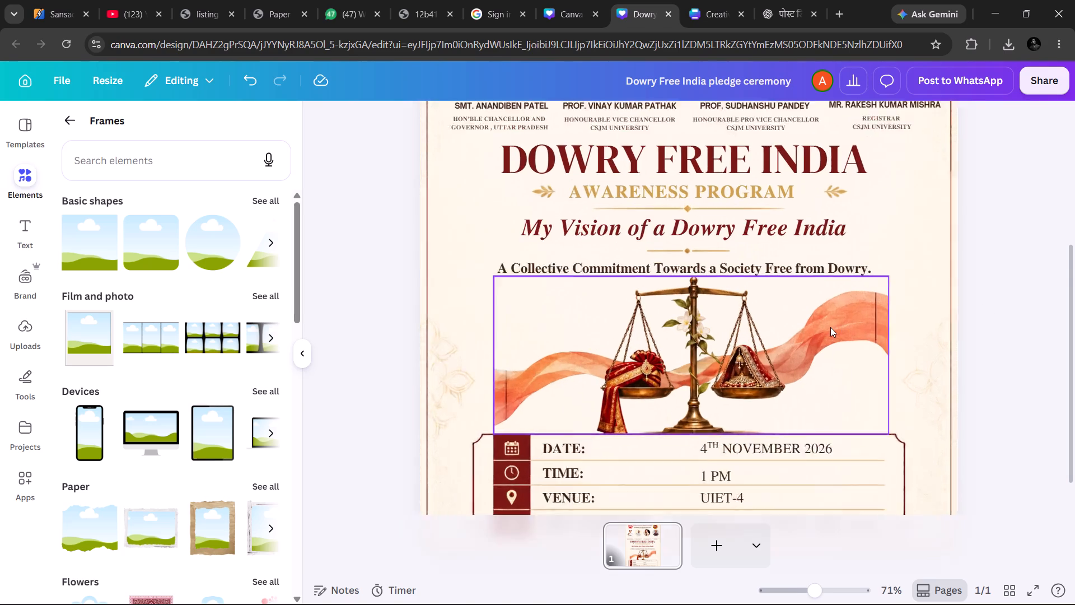
Stretch the scales-and-ribbon group slightly wider at its right edge.
click(936, 317)
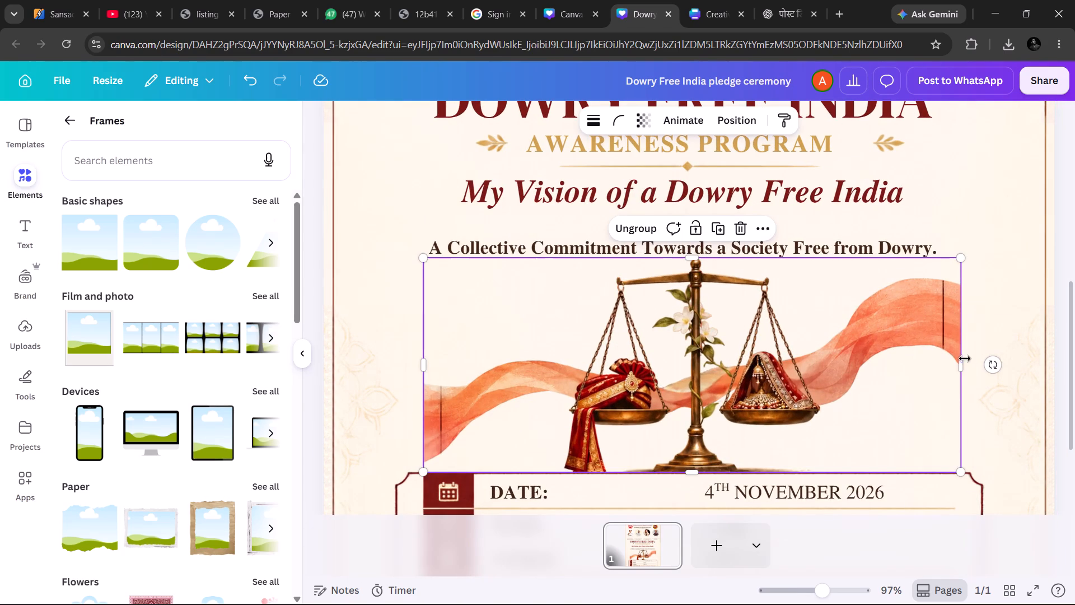
click(962, 361)
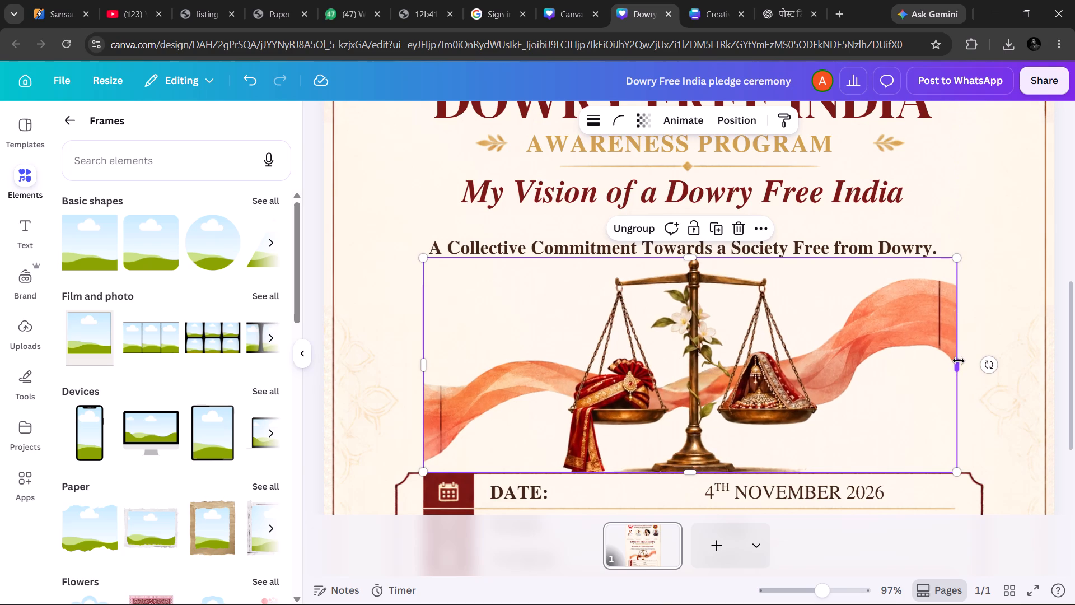
drag(957, 367, 963, 367)
click(963, 367)
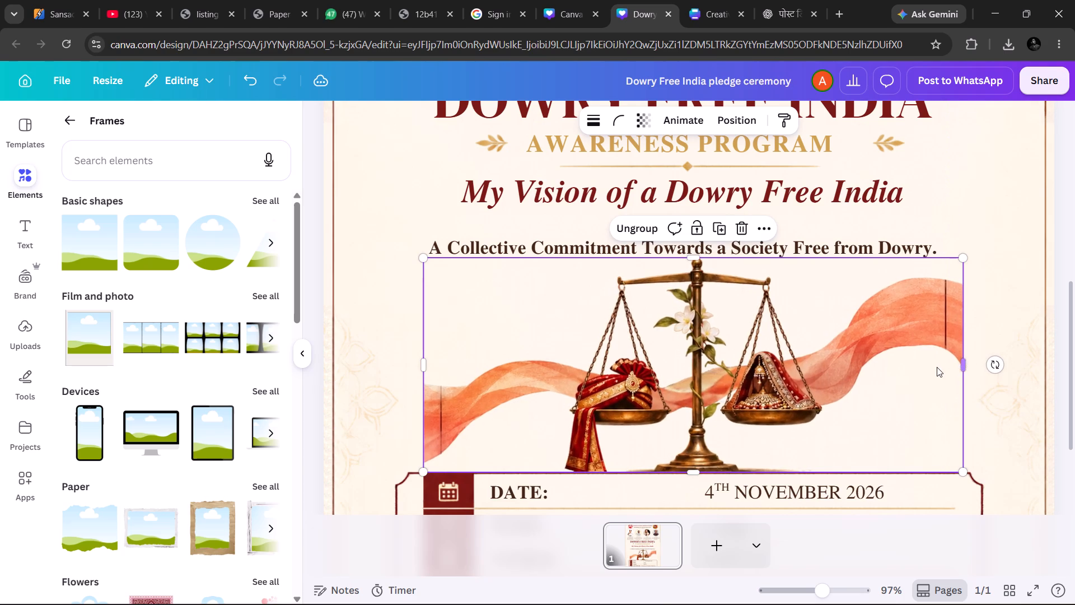
Crop both ends of the orange ribbon image inside the group to cut off the dark vertical lines.
triple_click(937, 367)
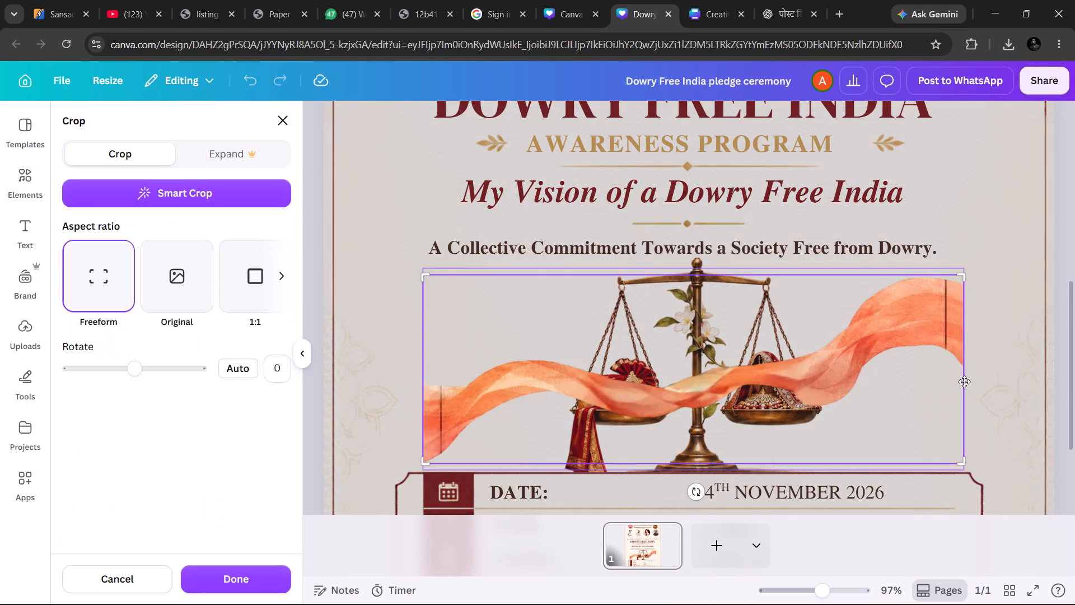
drag(962, 280, 943, 280)
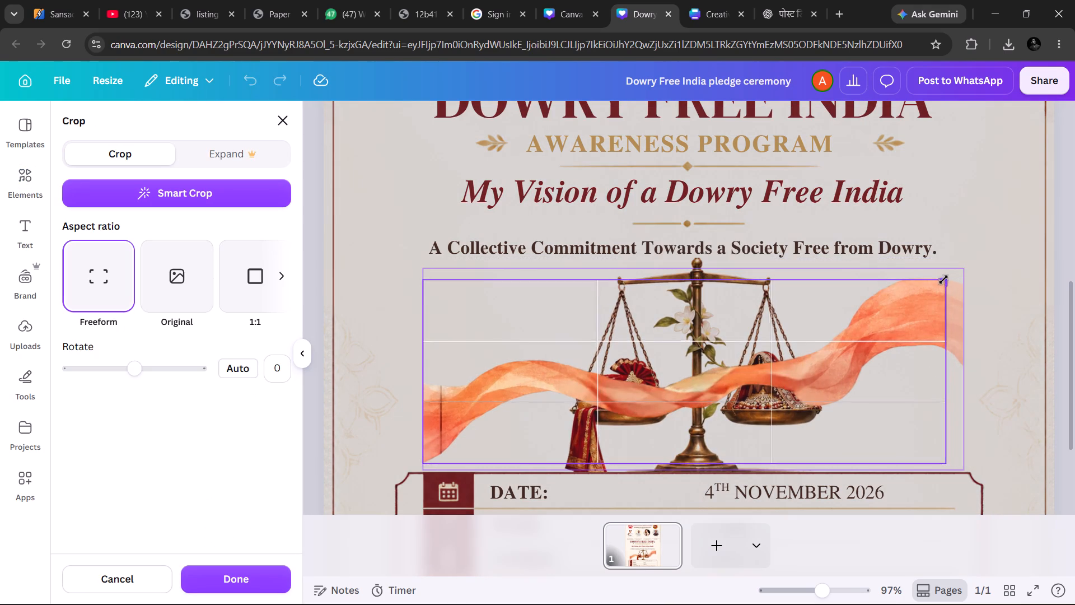
drag(943, 280, 944, 278)
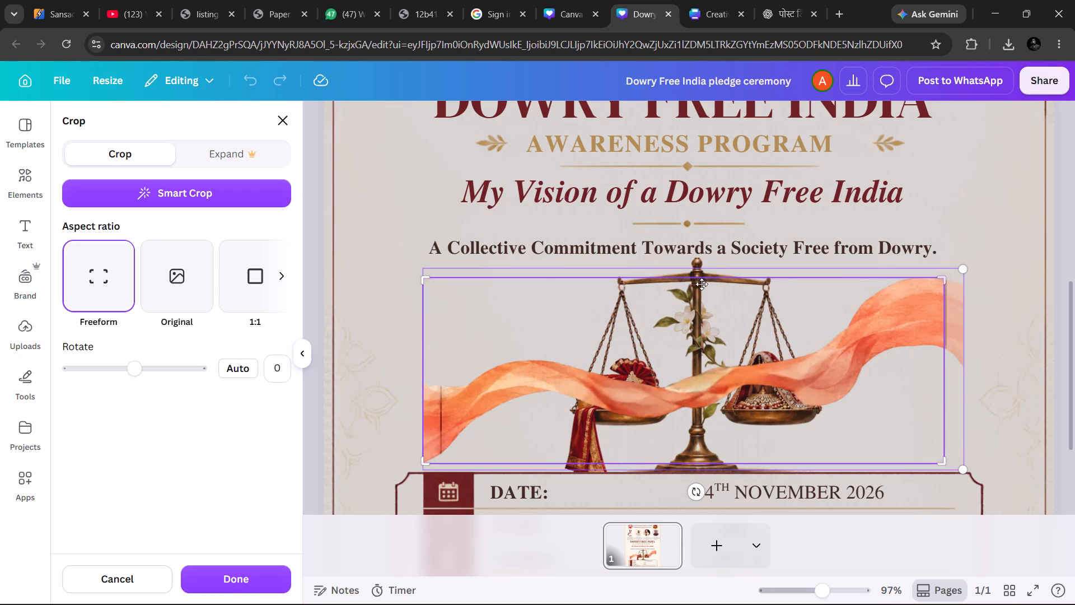
drag(421, 277, 443, 264)
click(1023, 276)
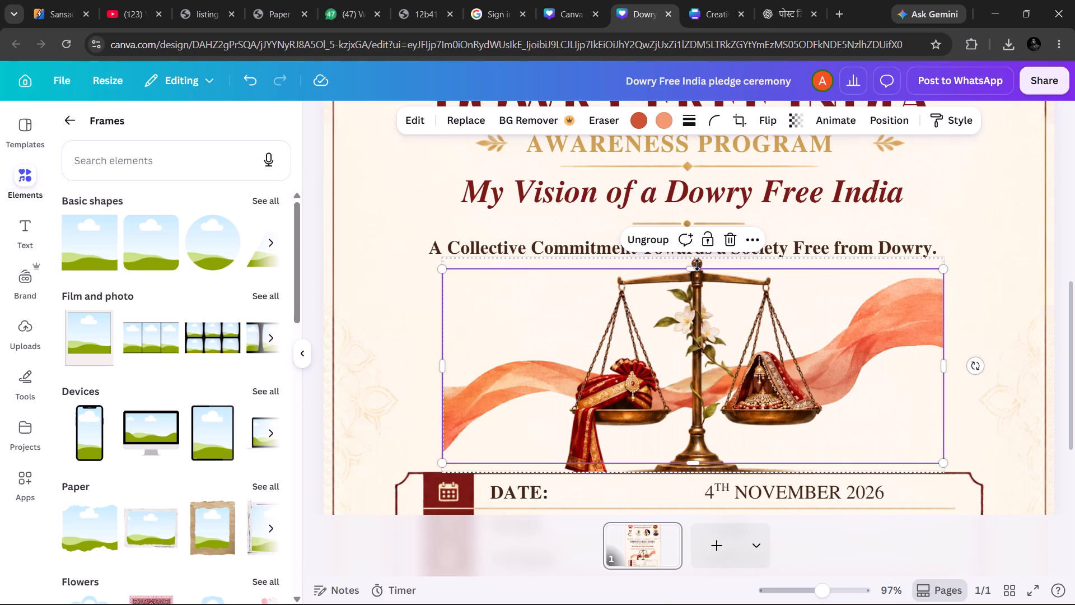
Extend the cropped ribbon image upward to the tagline, making it about 740 by 303.
drag(698, 266, 699, 257)
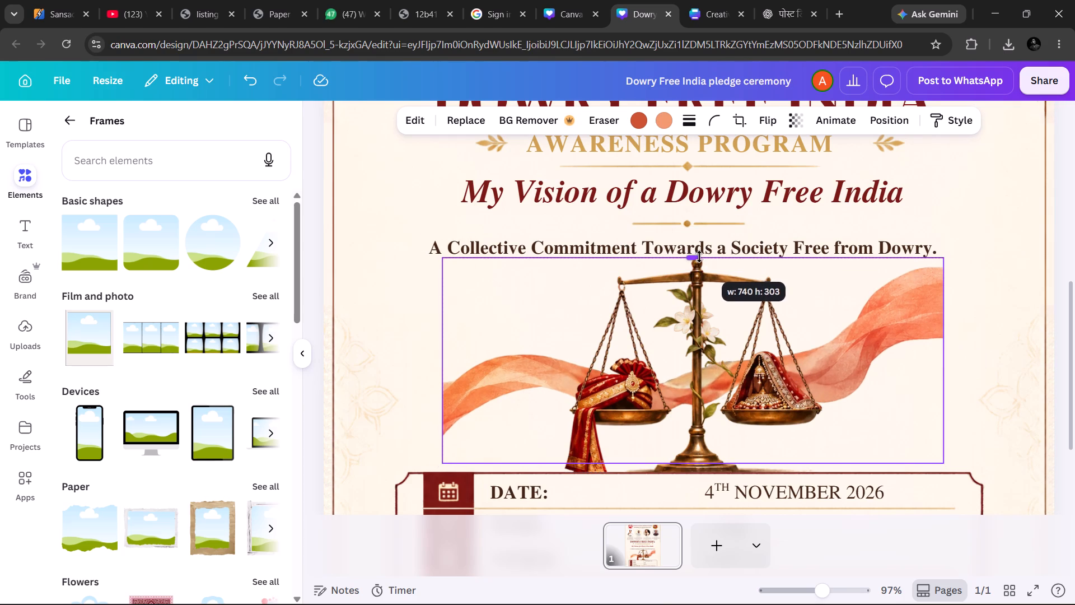
click(996, 264)
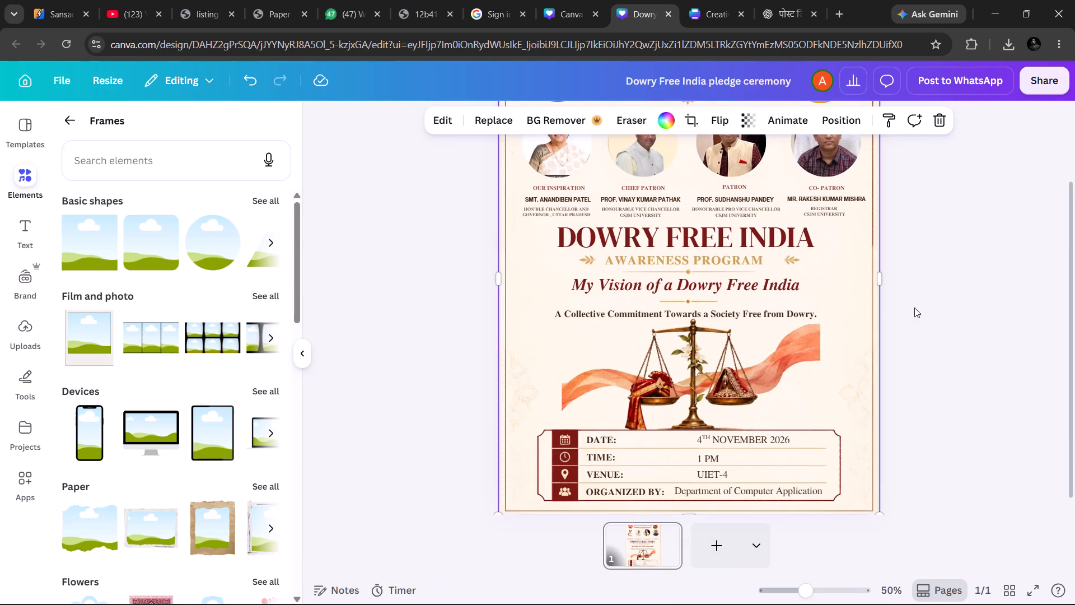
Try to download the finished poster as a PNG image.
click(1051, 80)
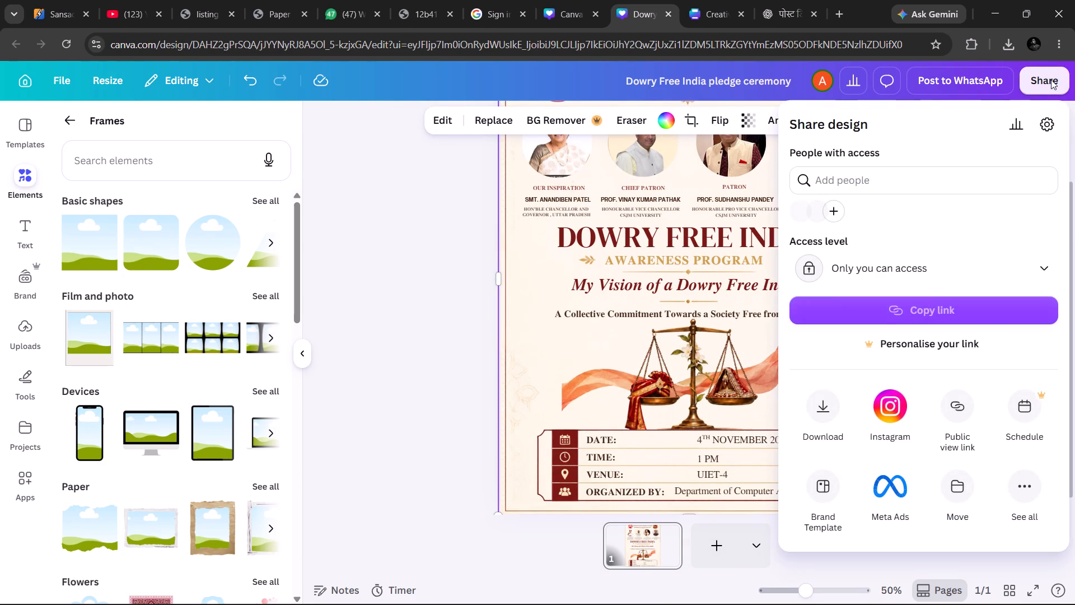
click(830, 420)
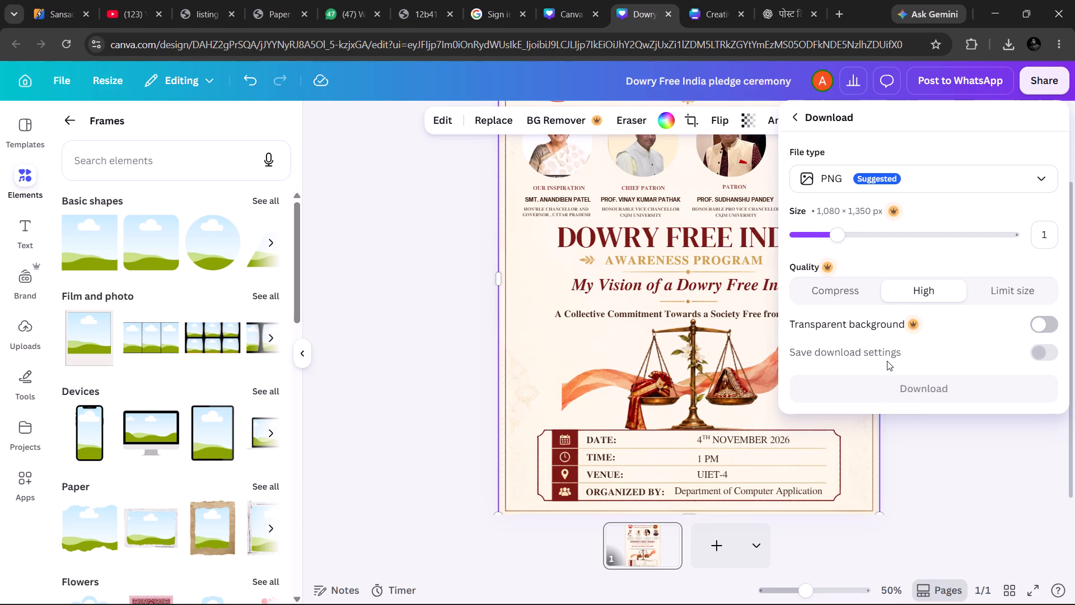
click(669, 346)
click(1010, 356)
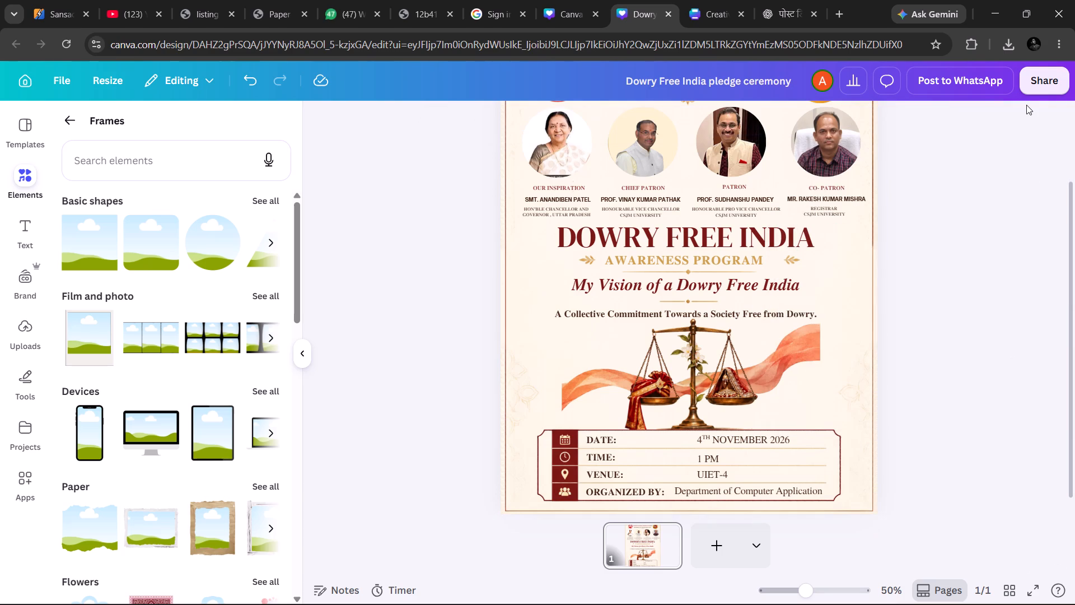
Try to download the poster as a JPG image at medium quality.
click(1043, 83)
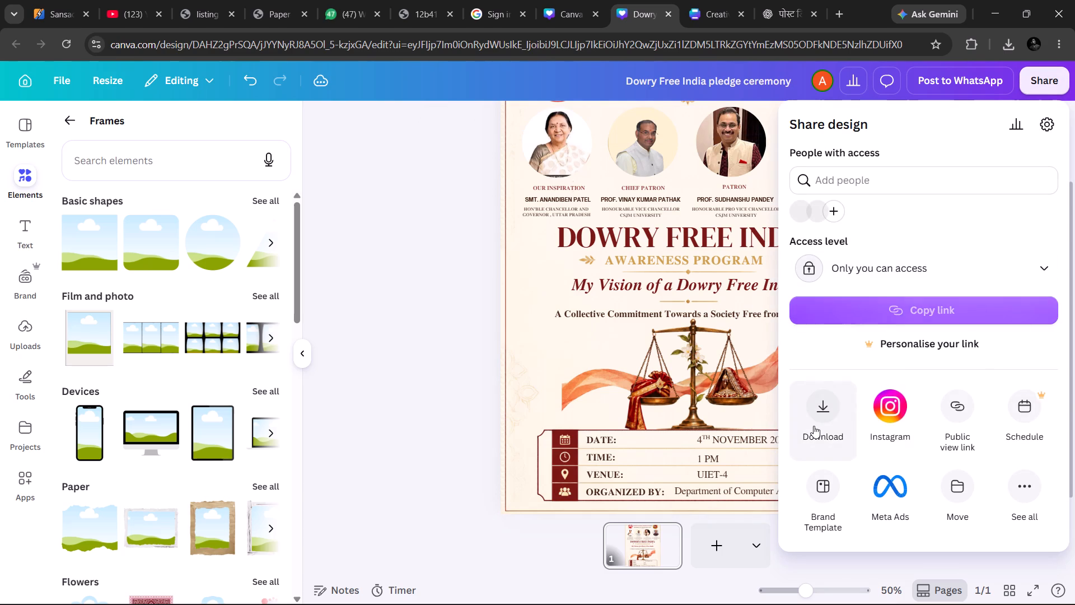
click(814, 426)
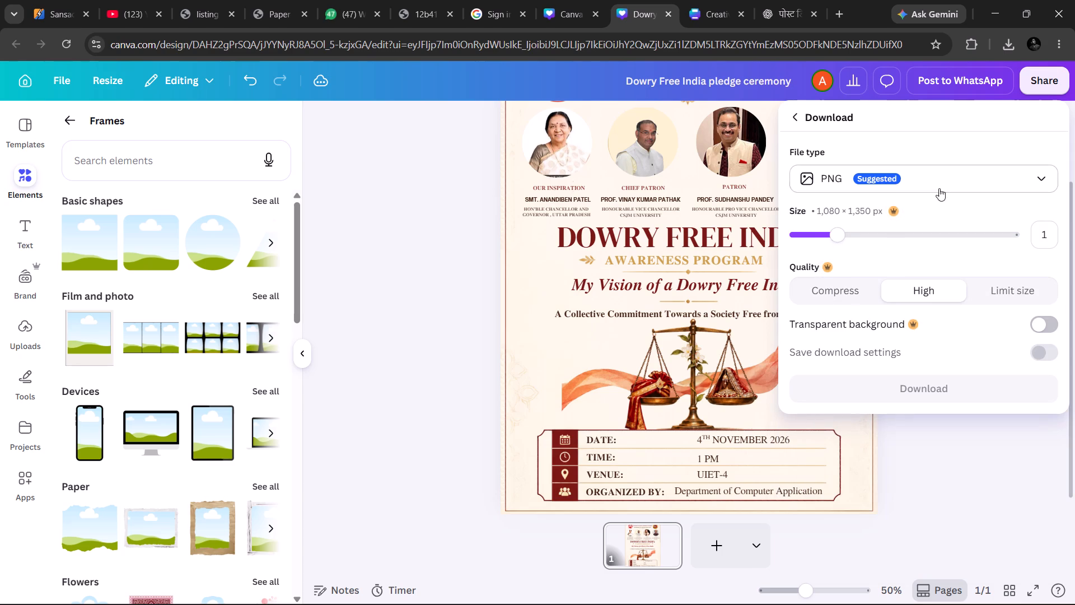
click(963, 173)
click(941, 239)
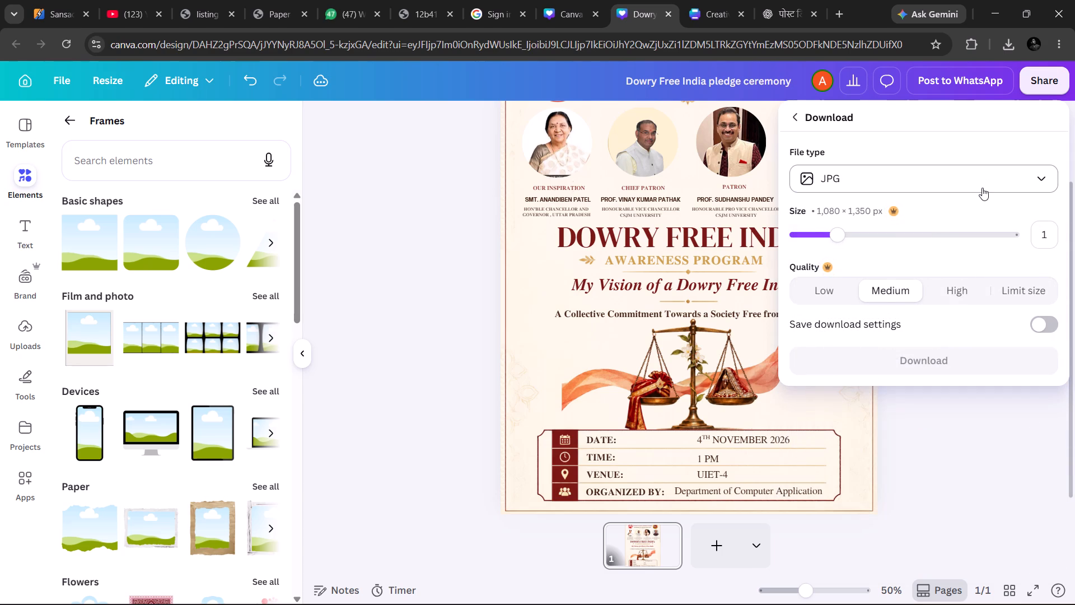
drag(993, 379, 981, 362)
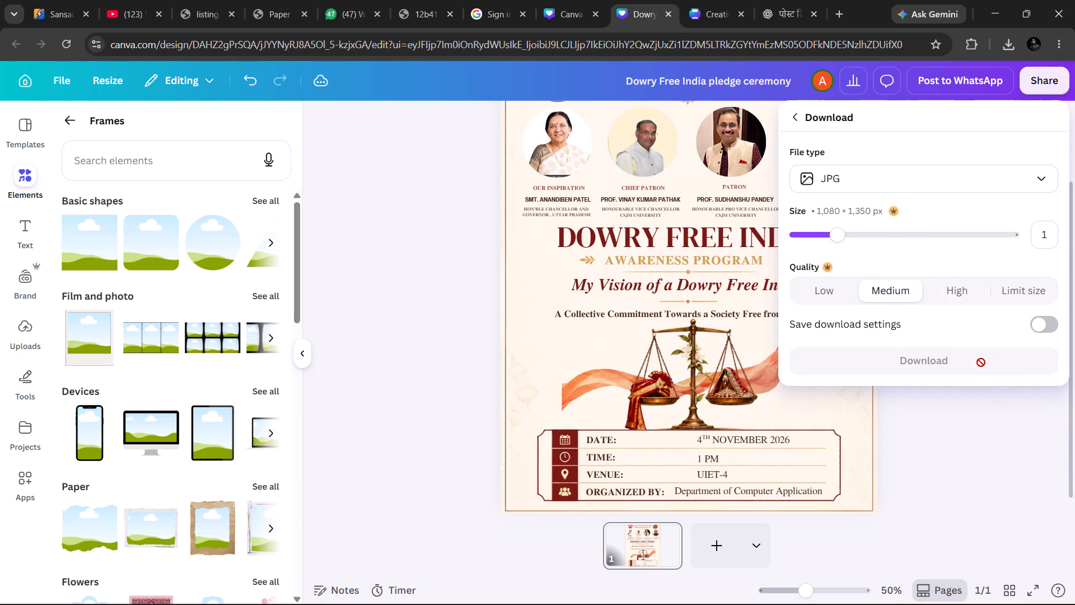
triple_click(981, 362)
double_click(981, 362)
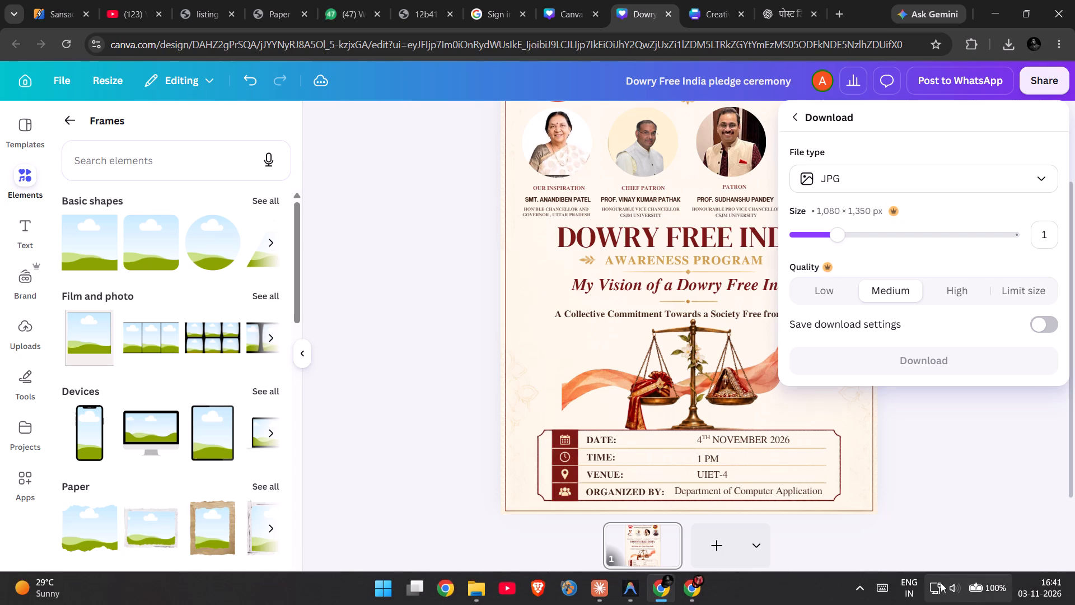
Check the computer's Wi-Fi connection and reload the poster's design page.
click(943, 588)
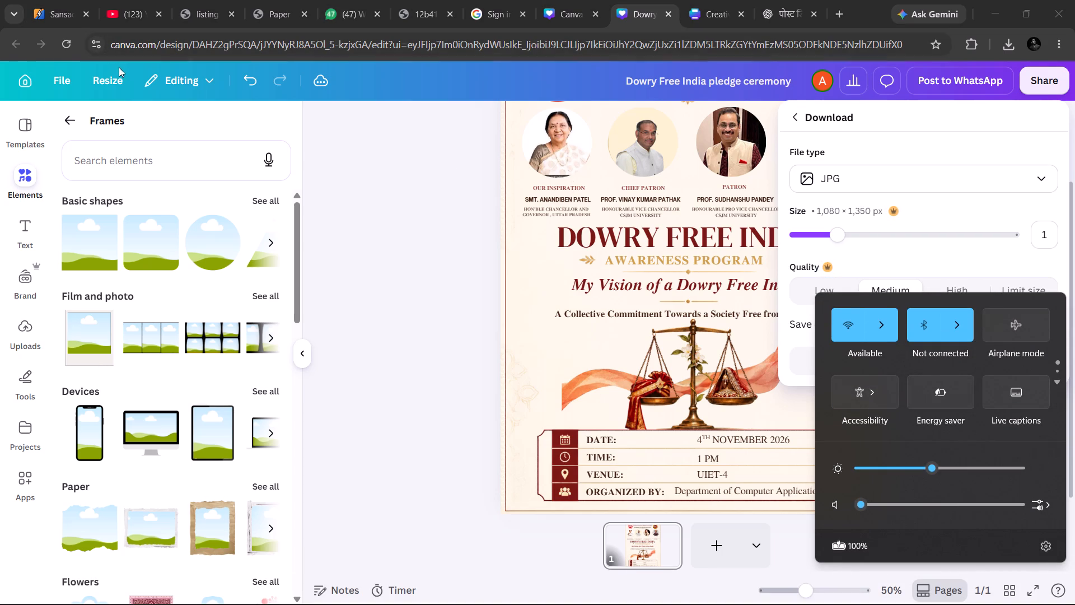
click(65, 43)
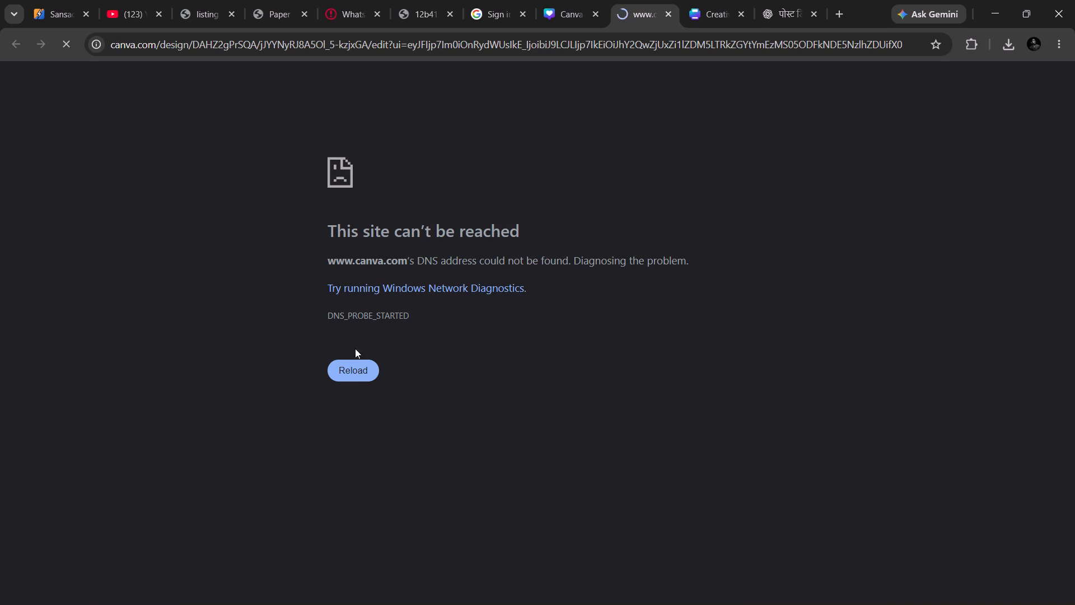
click(364, 374)
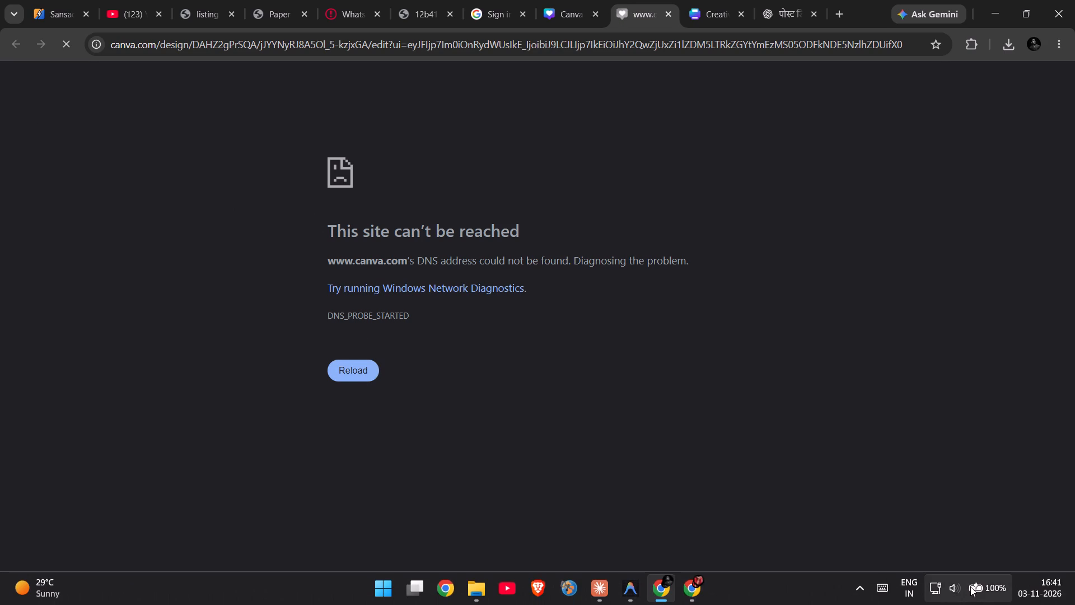
Reload the poster's design page.
click(358, 371)
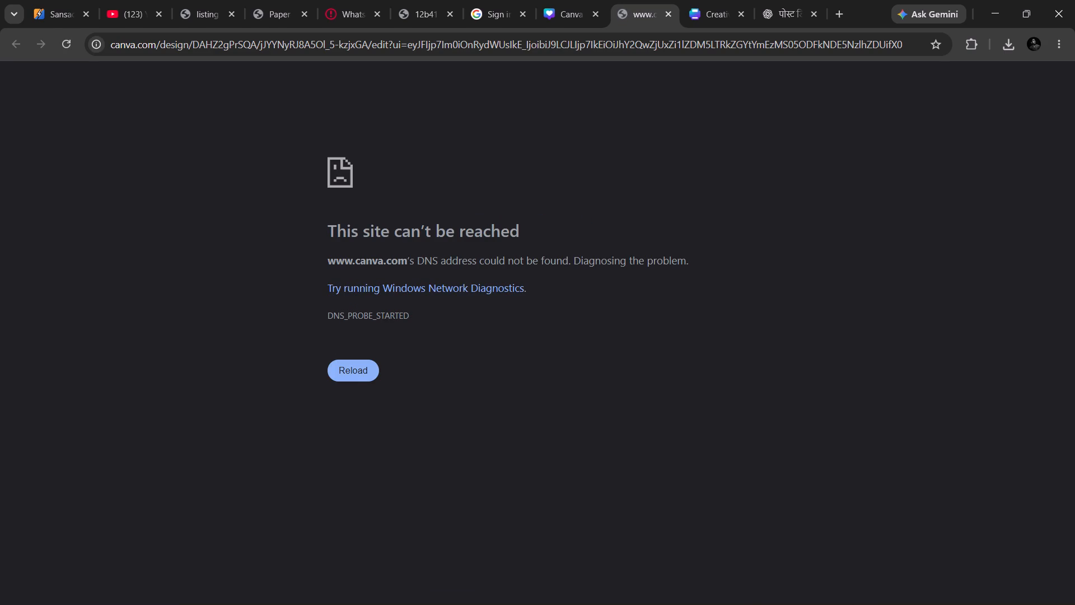
Turn off the computer's mobile hotspot in the Windows quick settings.
click(949, 590)
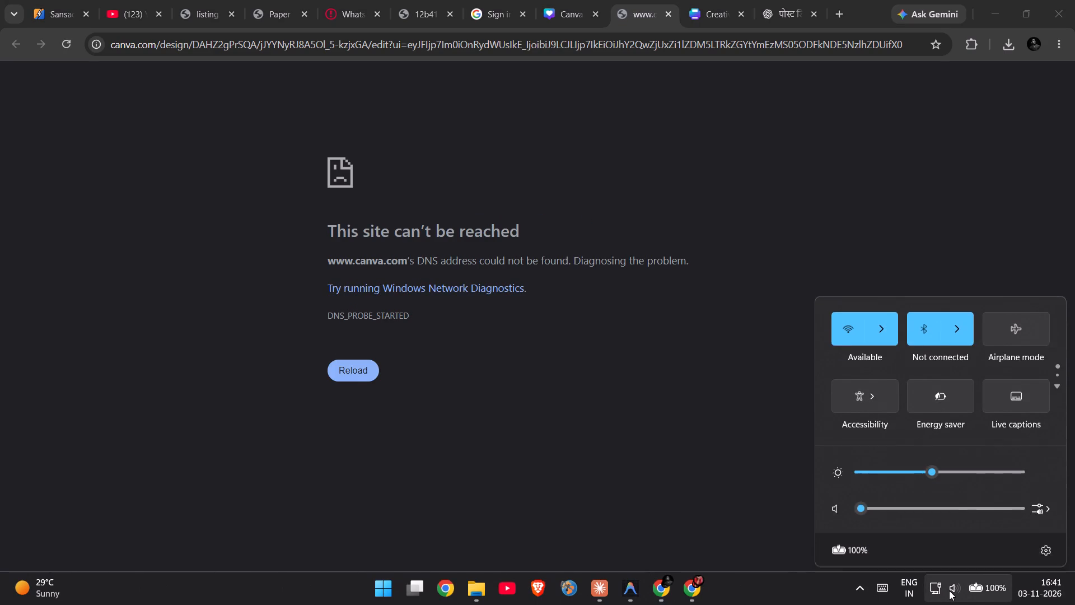
scroll(910, 388, down, 7)
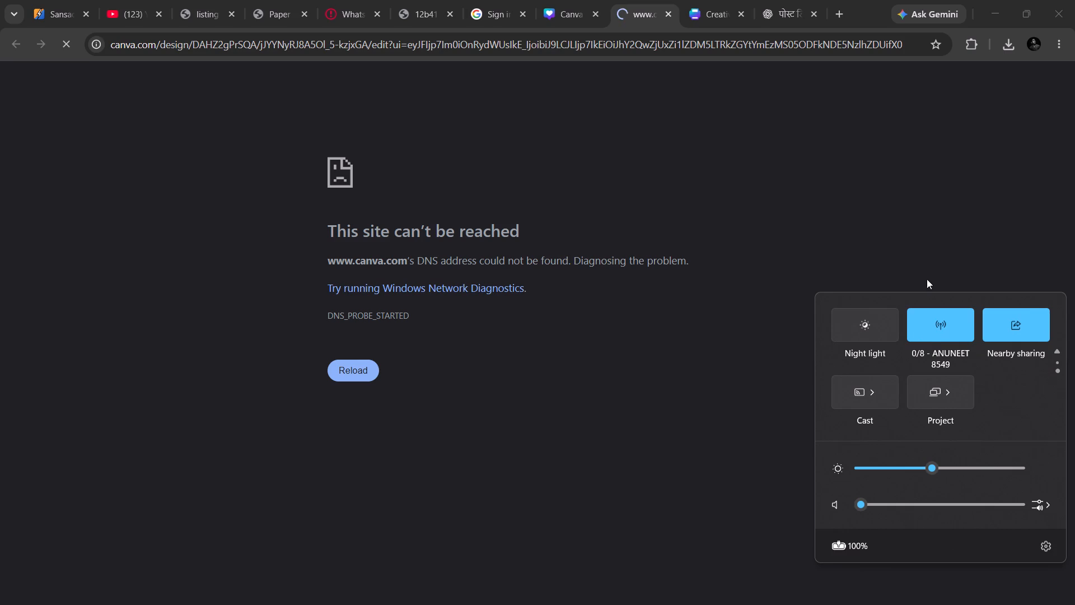
click(959, 306)
click(950, 339)
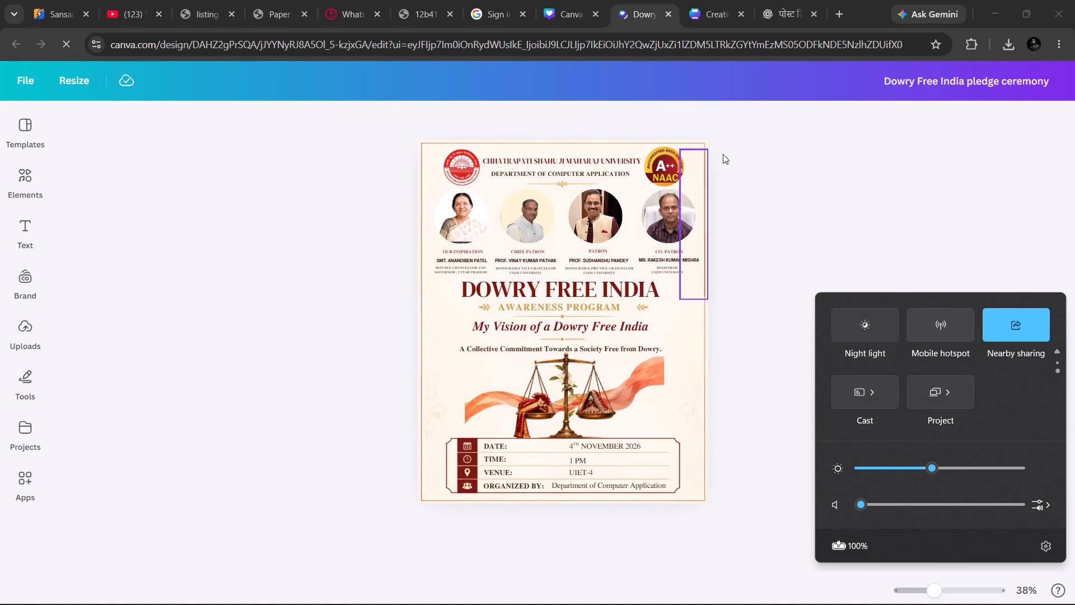
click(826, 190)
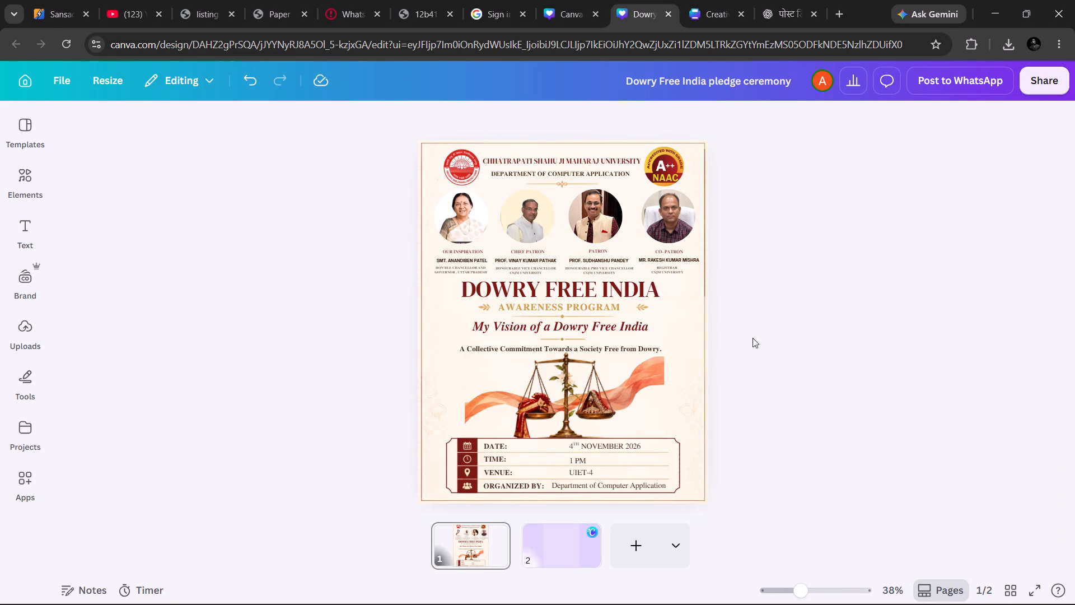
Select the poster page and open its download options for a PNG image.
click(577, 533)
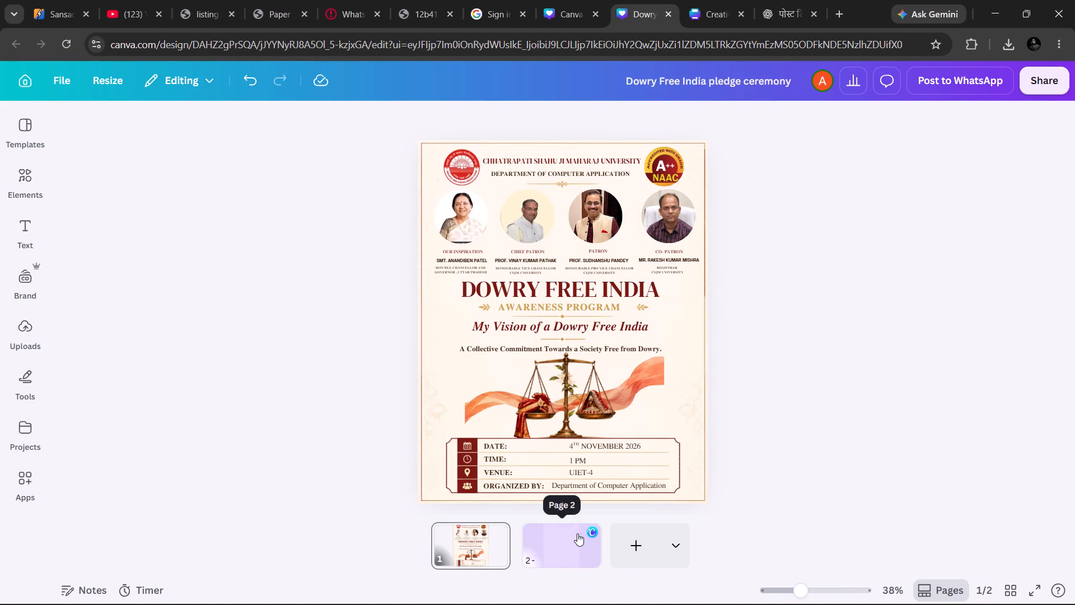
click(474, 542)
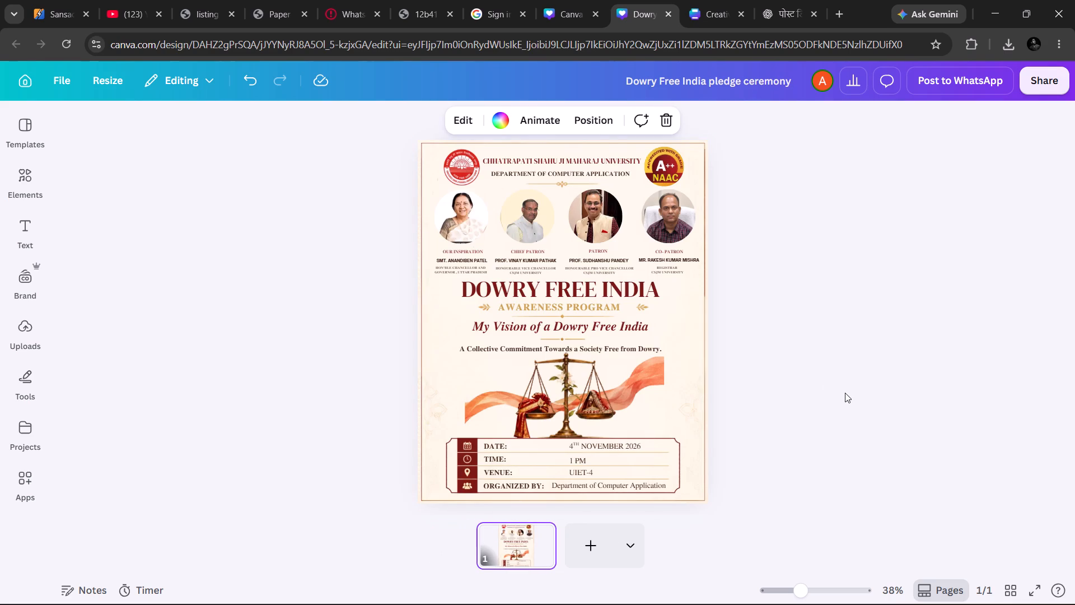
click(1051, 94)
click(834, 395)
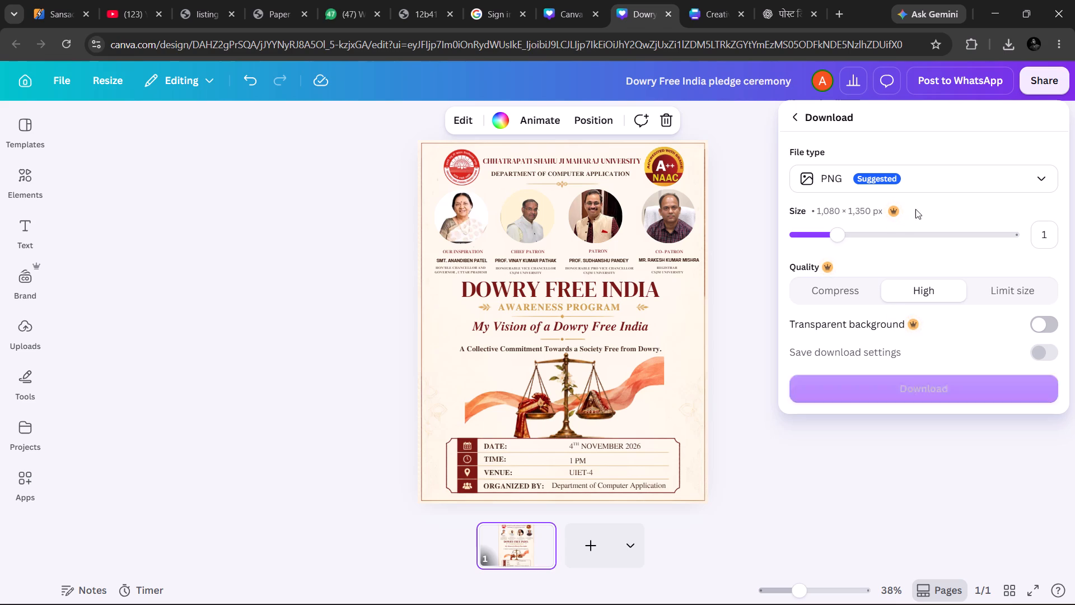
Download the Dowry Free India poster as a high-quality PNG at 1,080 × 1,350 px.
click(892, 393)
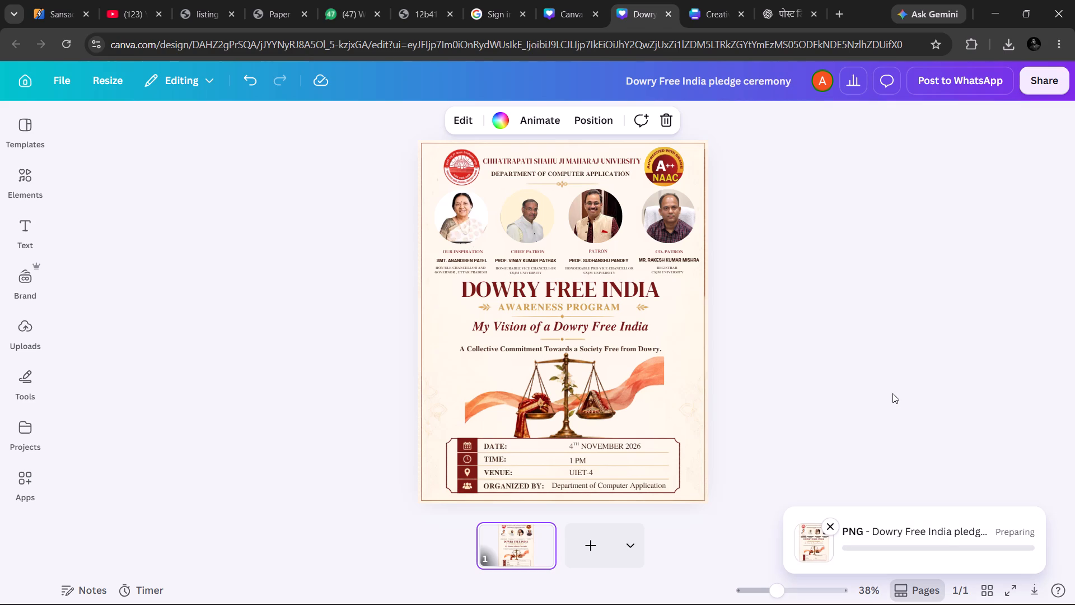
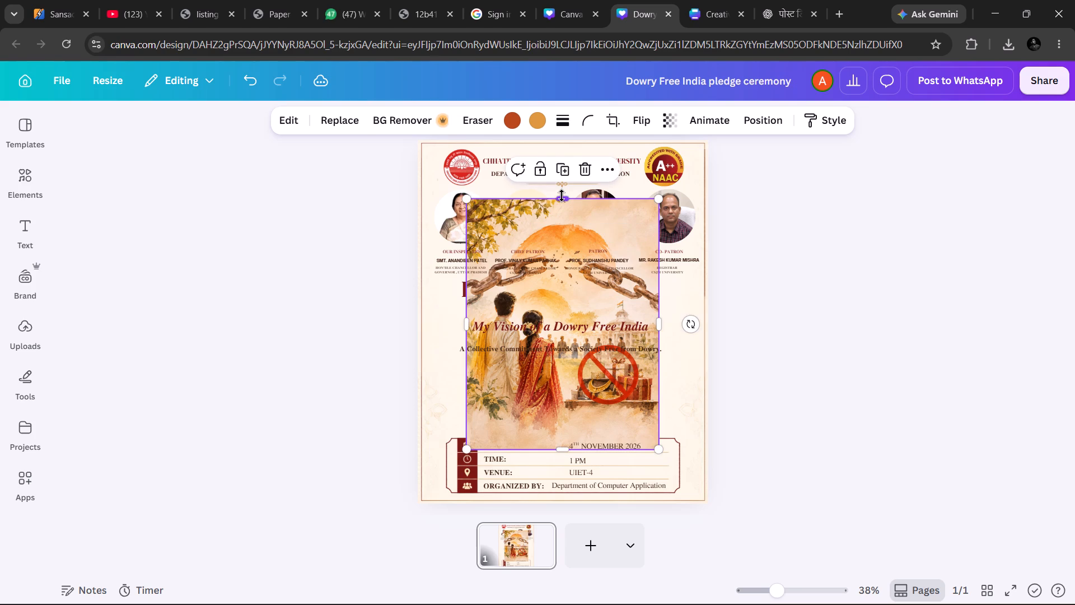
Move the broken-chain couple illustration up over the poster's header area, freeing the space above the event details box.
drag(586, 295, 548, 238)
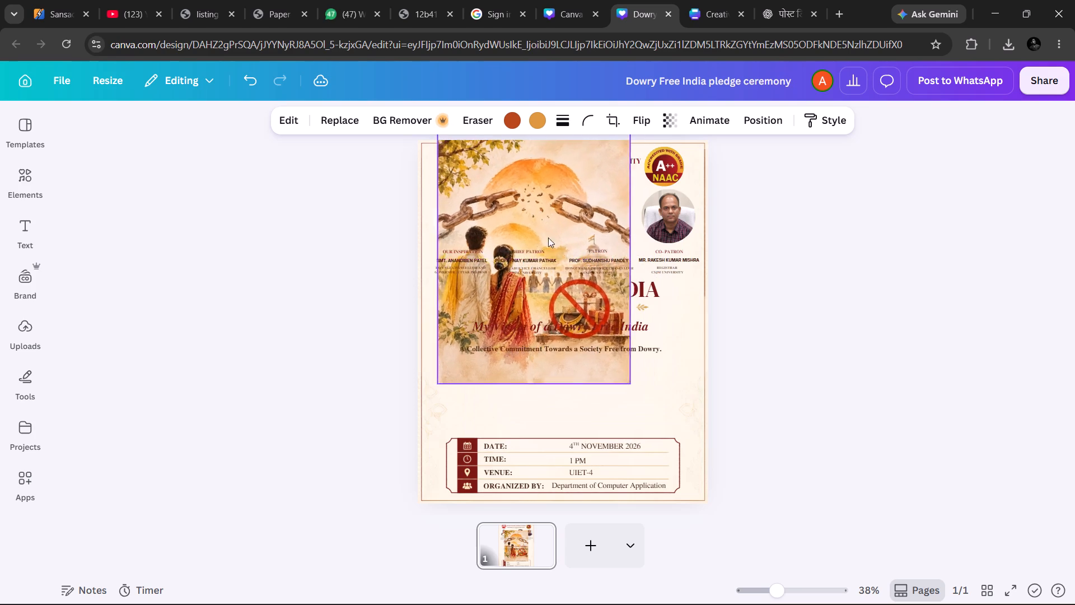
drag(548, 238, 571, 189)
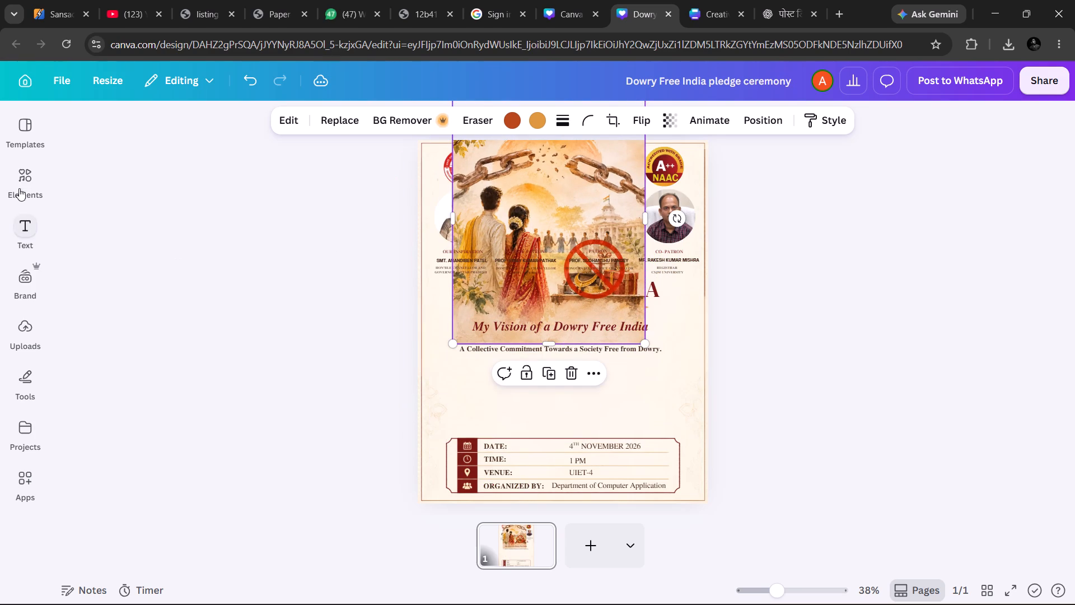
Open the elements library and check the computer's Wi-Fi connection in the Windows quick settings.
click(18, 184)
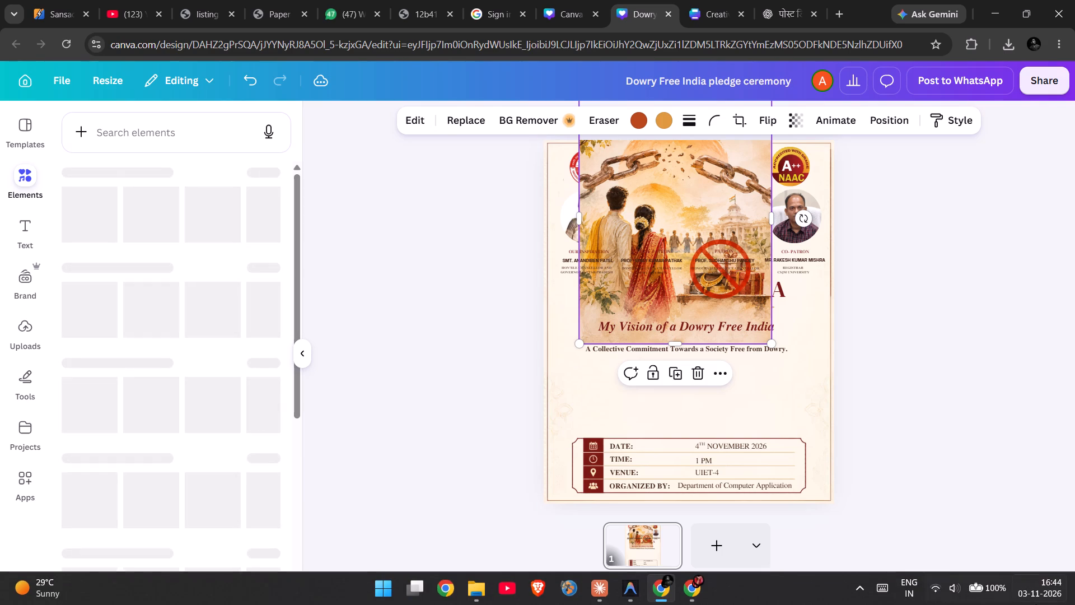
click(931, 598)
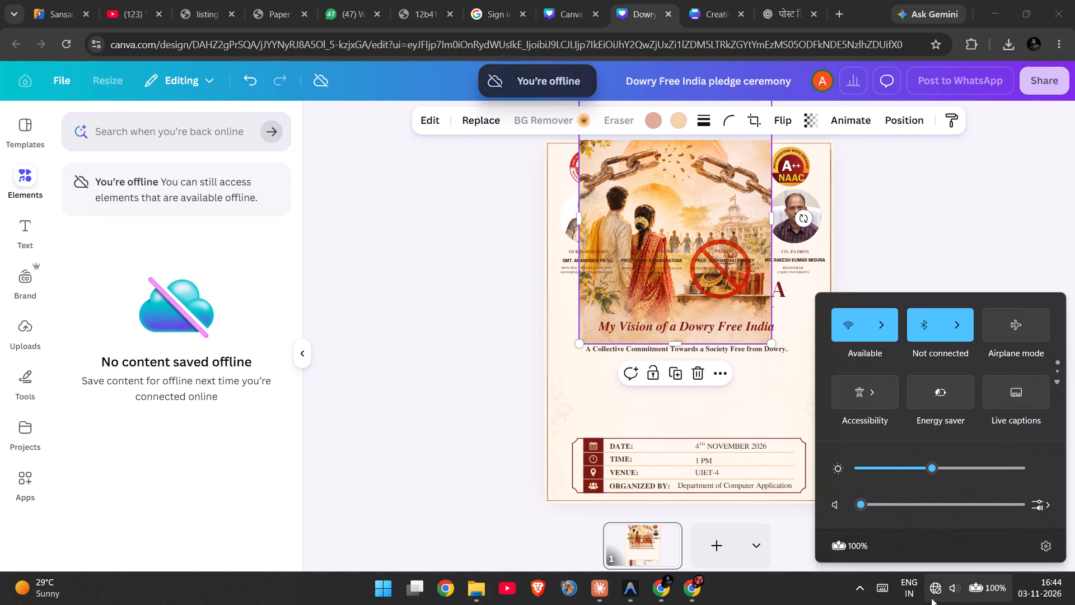
scroll(931, 598, down, 2)
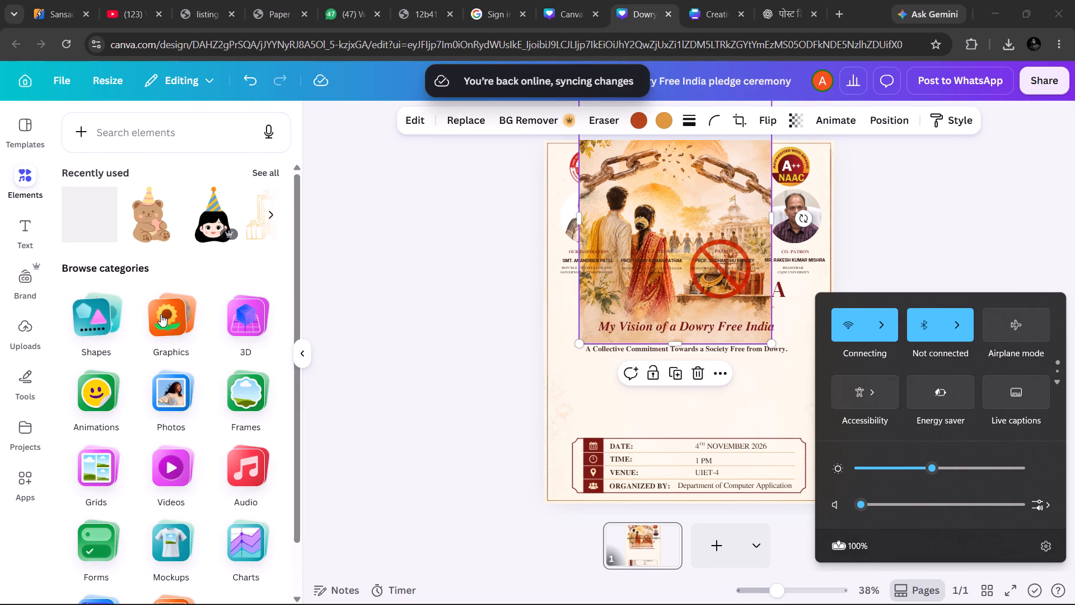
Add the rounded square frame from the Basic shapes frames to the poster.
click(256, 388)
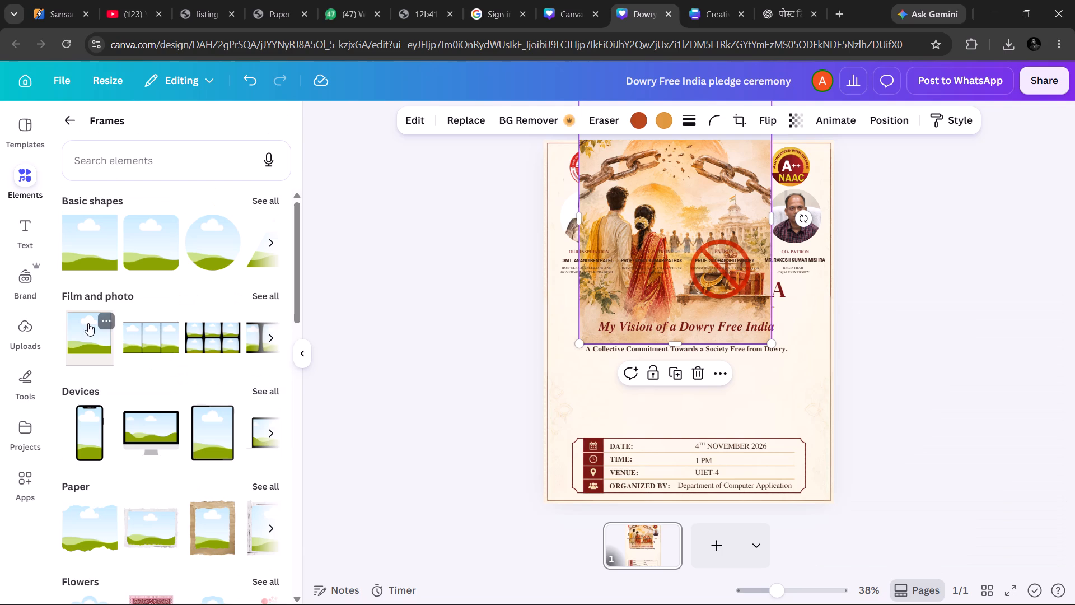
scroll(157, 273, left, 2)
drag(157, 273, 202, 254)
scroll(202, 254, left, 2)
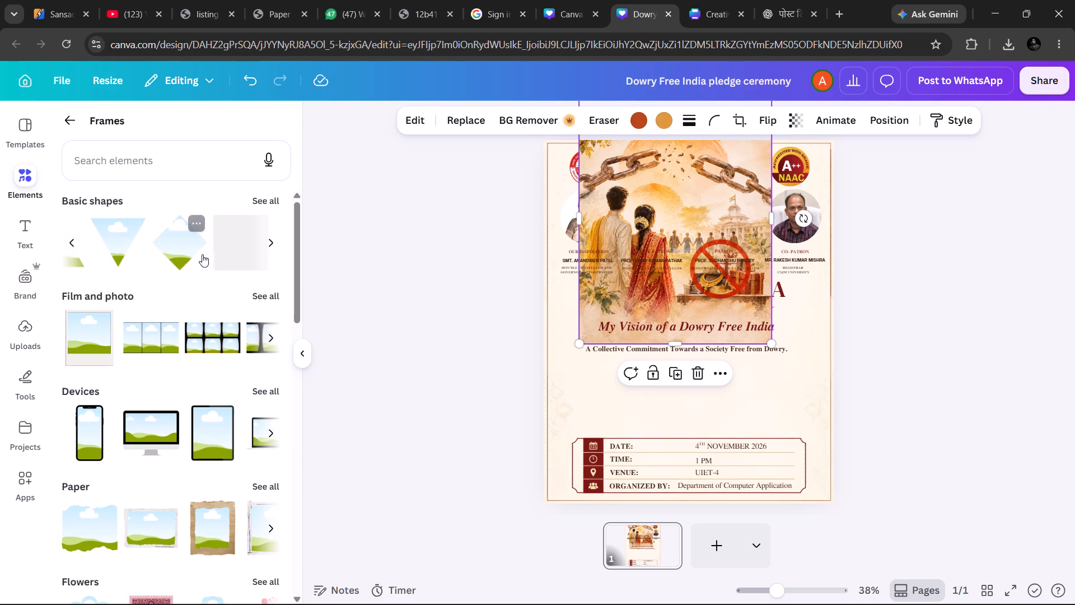
scroll(202, 254, right, 3)
click(163, 235)
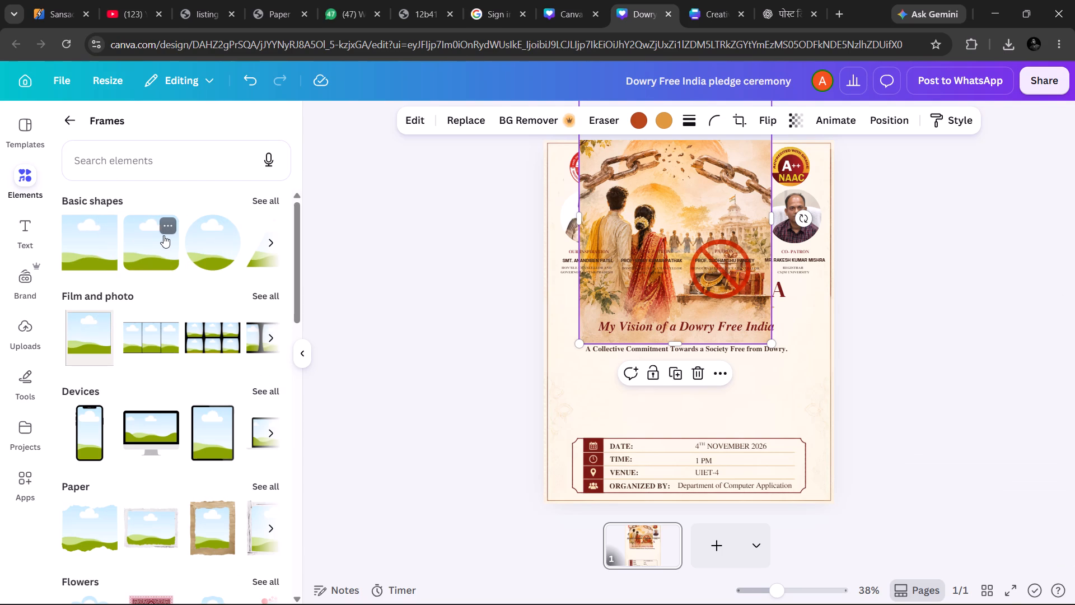
Move the frame down to the space above the event details box and widen it towards the poster's right edge.
drag(738, 380, 741, 431)
drag(764, 375, 788, 376)
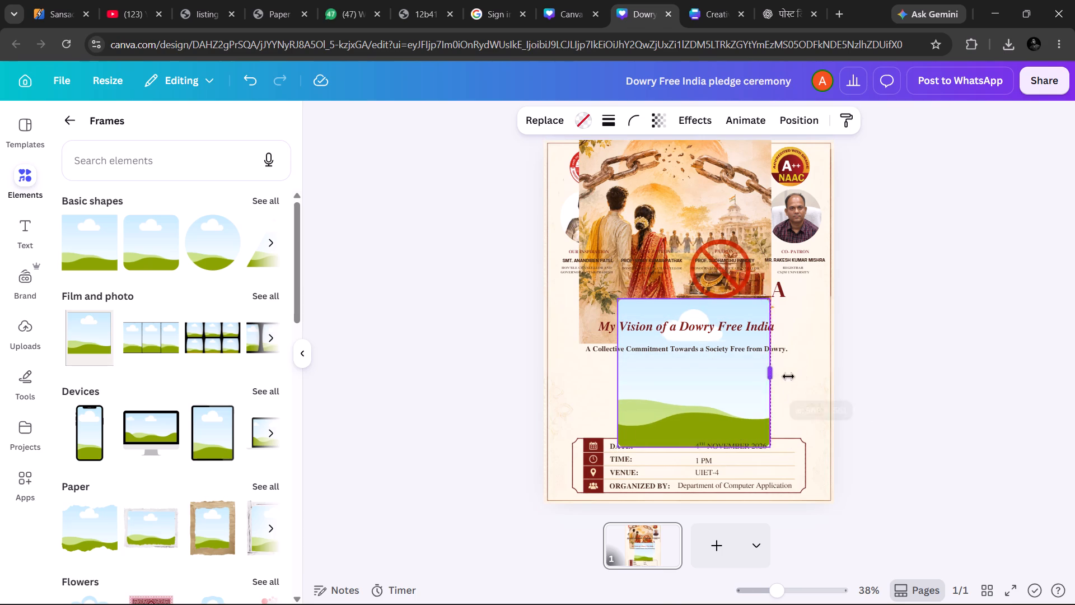
Resize the empty frame into a wide rectangle and centre it between the poster's tagline and the event details box.
drag(788, 376, 872, 383)
drag(615, 301, 708, 363)
drag(773, 408, 680, 398)
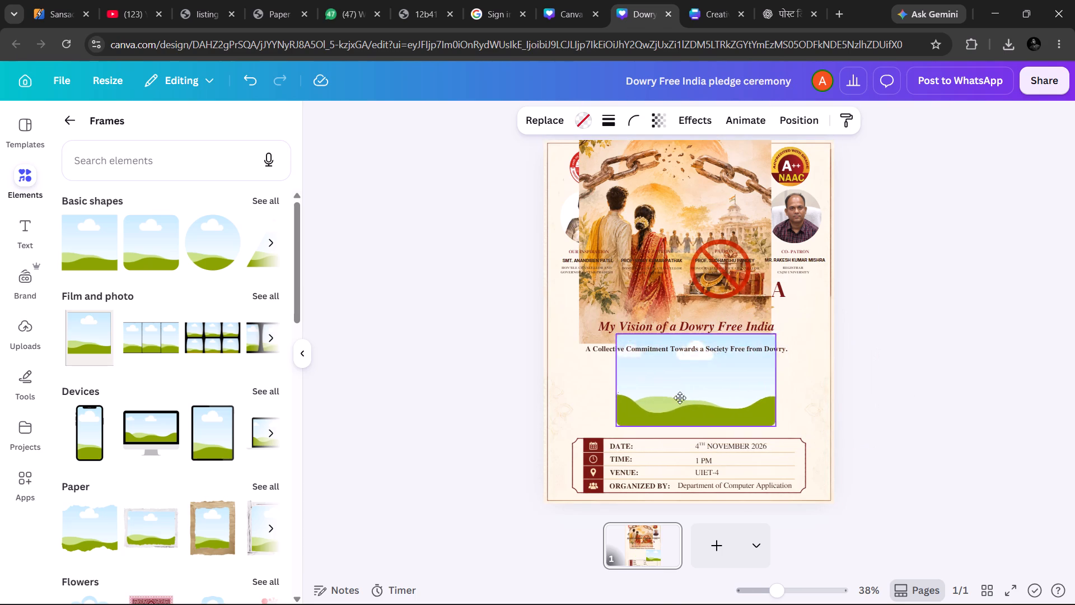
drag(680, 398, 676, 402)
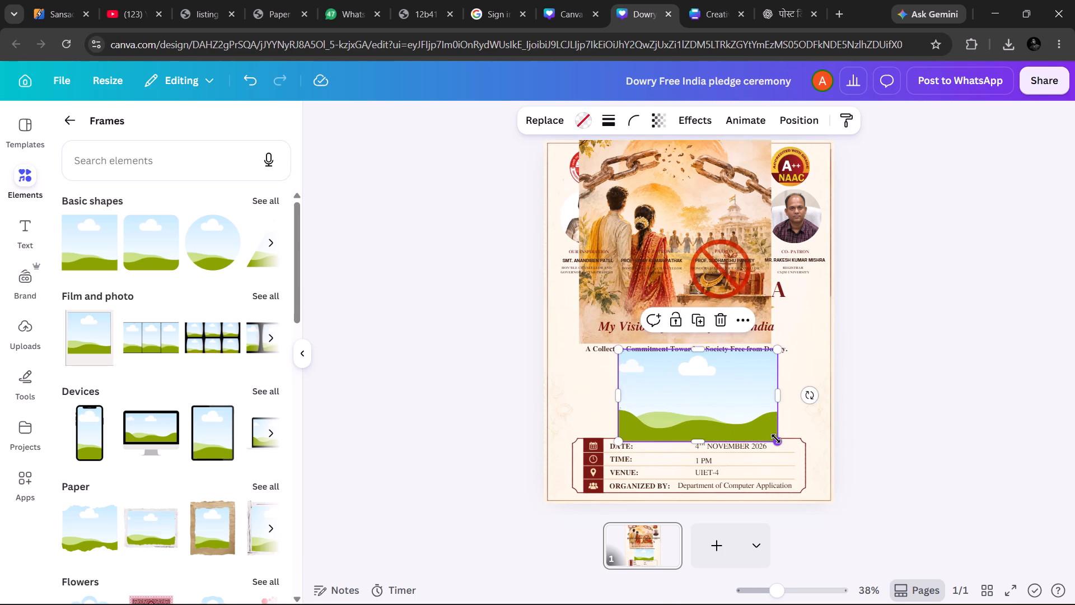
drag(776, 439, 749, 413)
drag(712, 391, 718, 398)
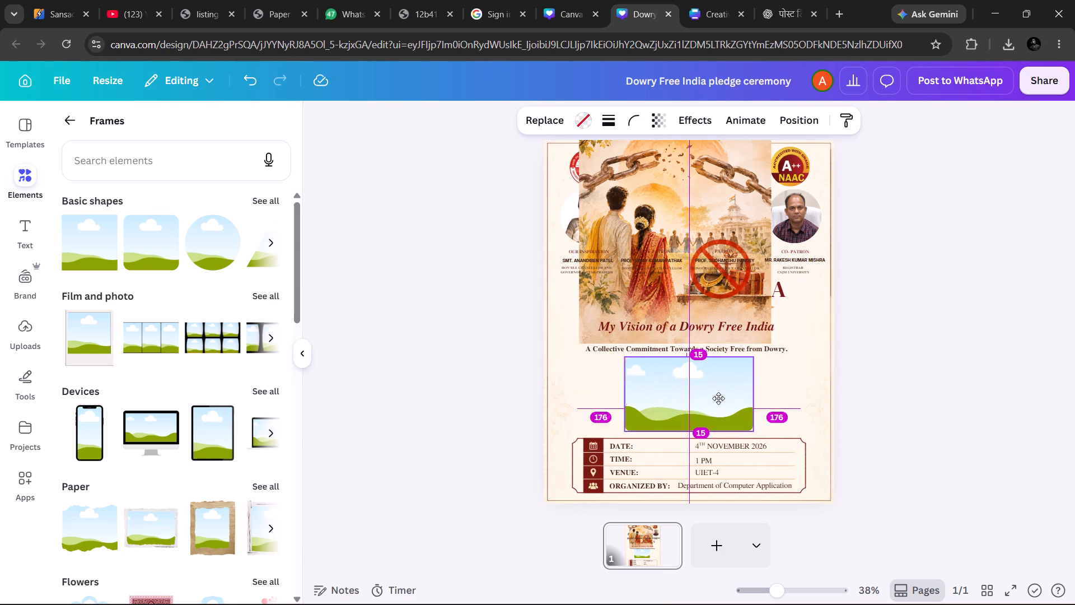
drag(718, 398, 718, 402)
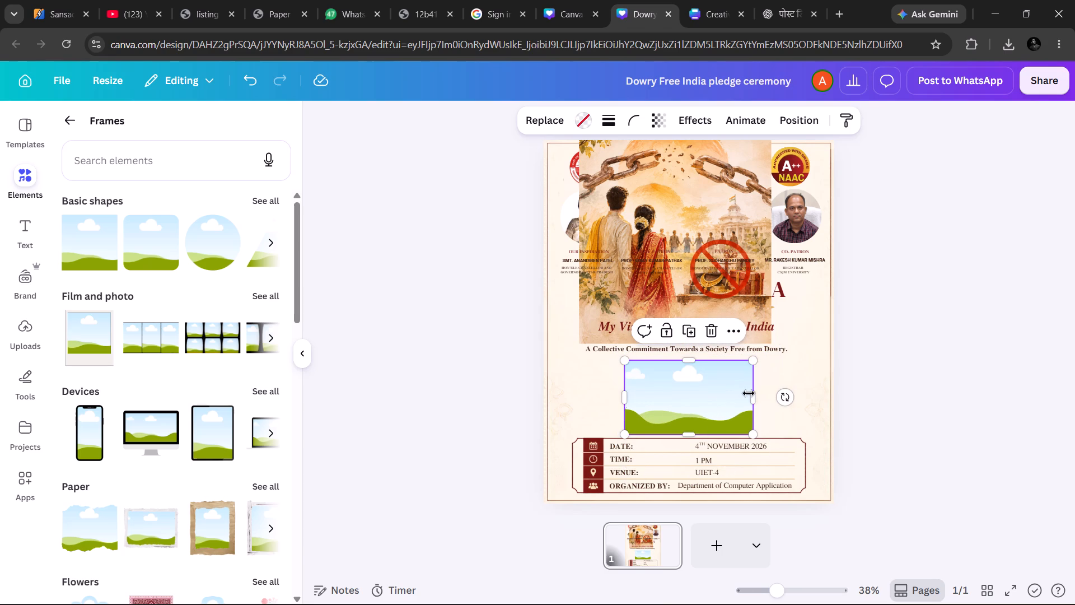
drag(751, 394, 796, 393)
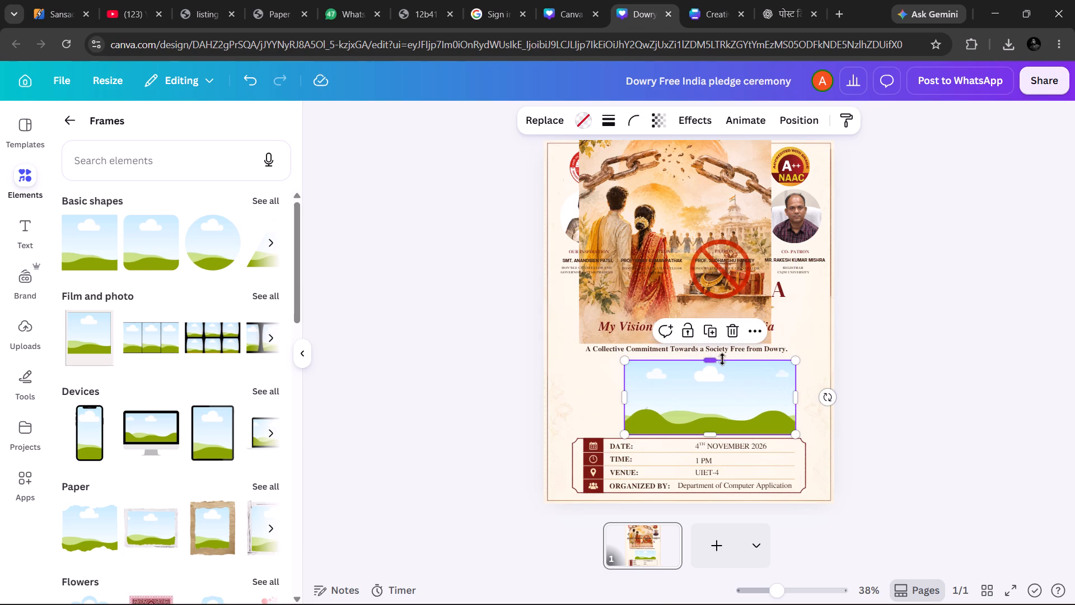
click(713, 359)
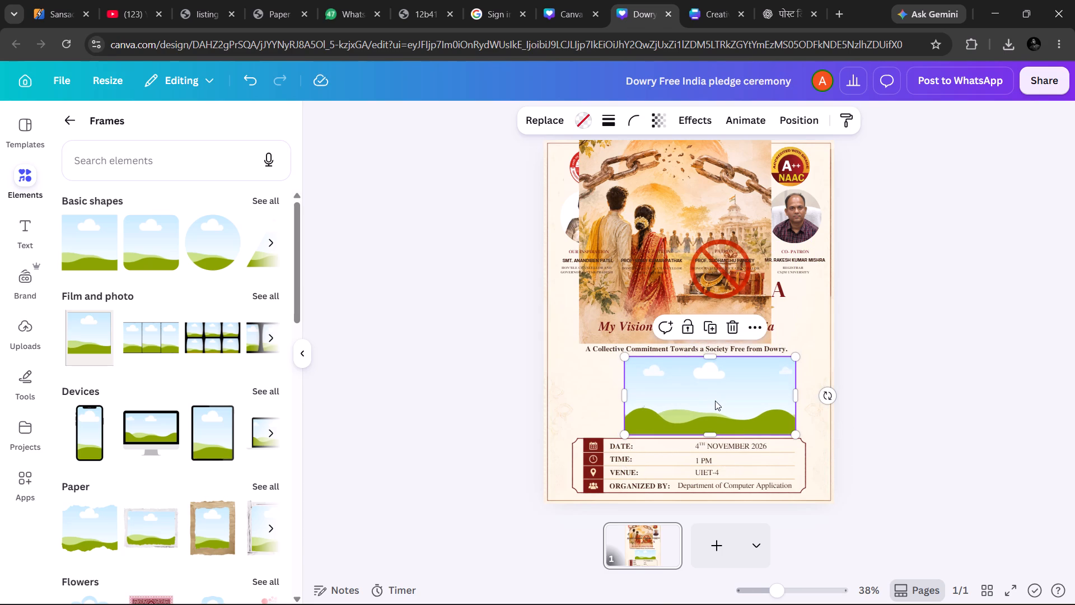
drag(715, 401, 694, 401)
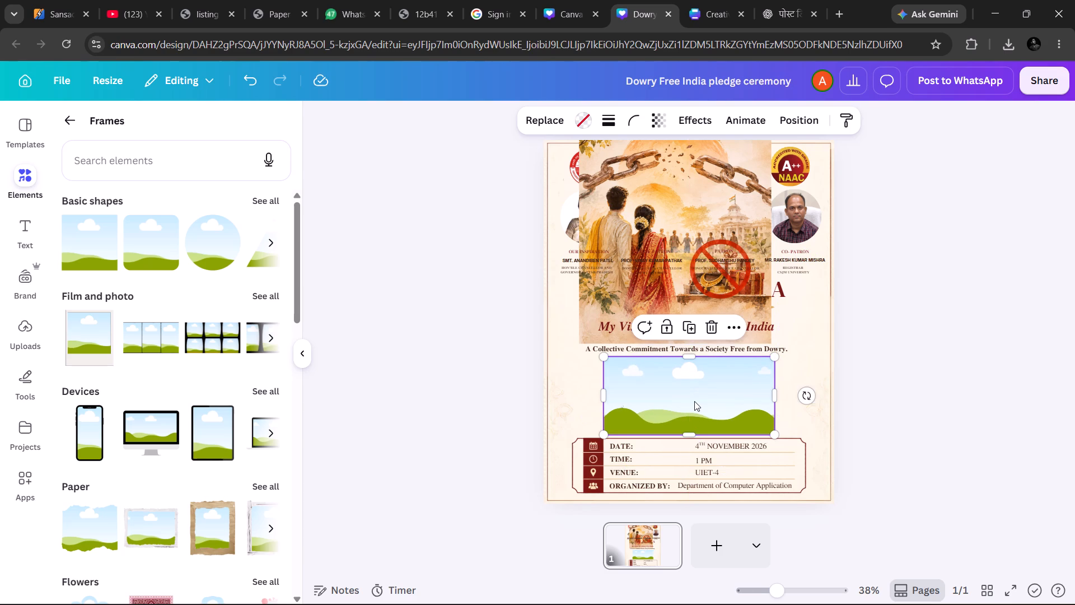
Place the couple illustration with the broken chains inside the empty frame.
drag(666, 236, 715, 397)
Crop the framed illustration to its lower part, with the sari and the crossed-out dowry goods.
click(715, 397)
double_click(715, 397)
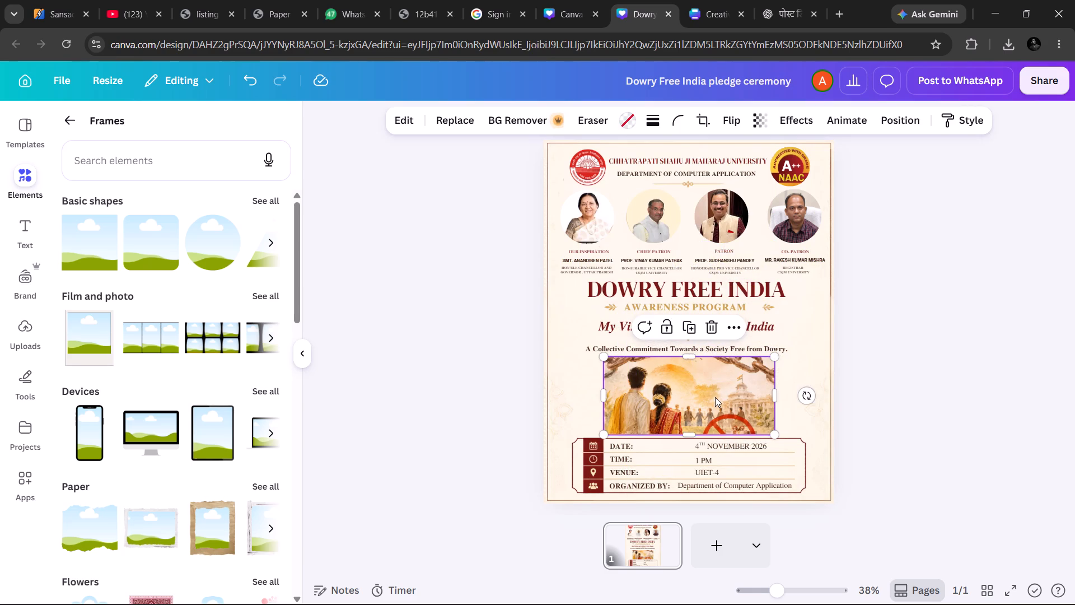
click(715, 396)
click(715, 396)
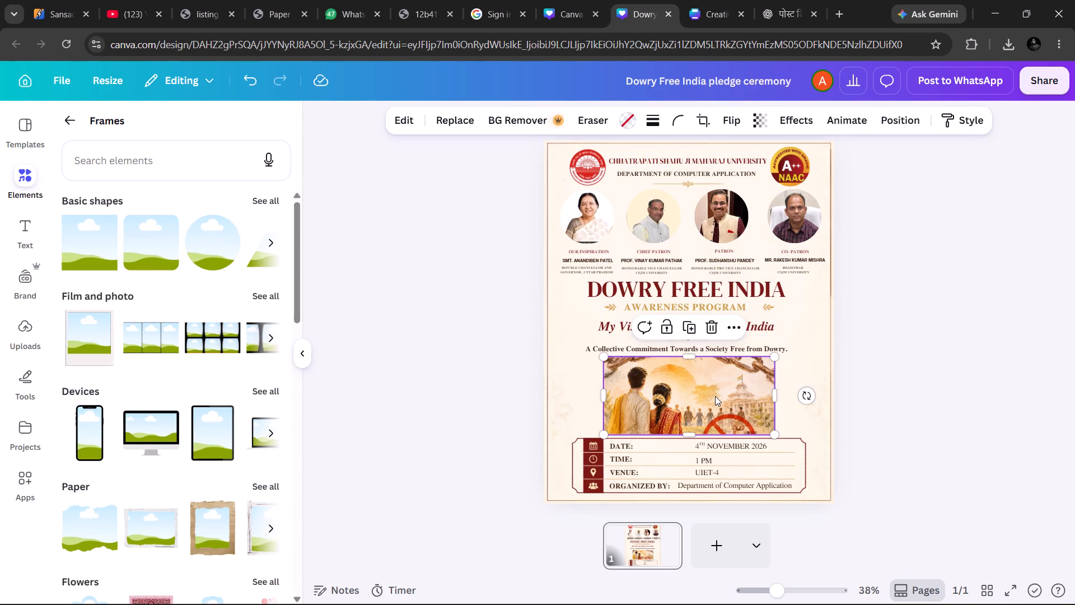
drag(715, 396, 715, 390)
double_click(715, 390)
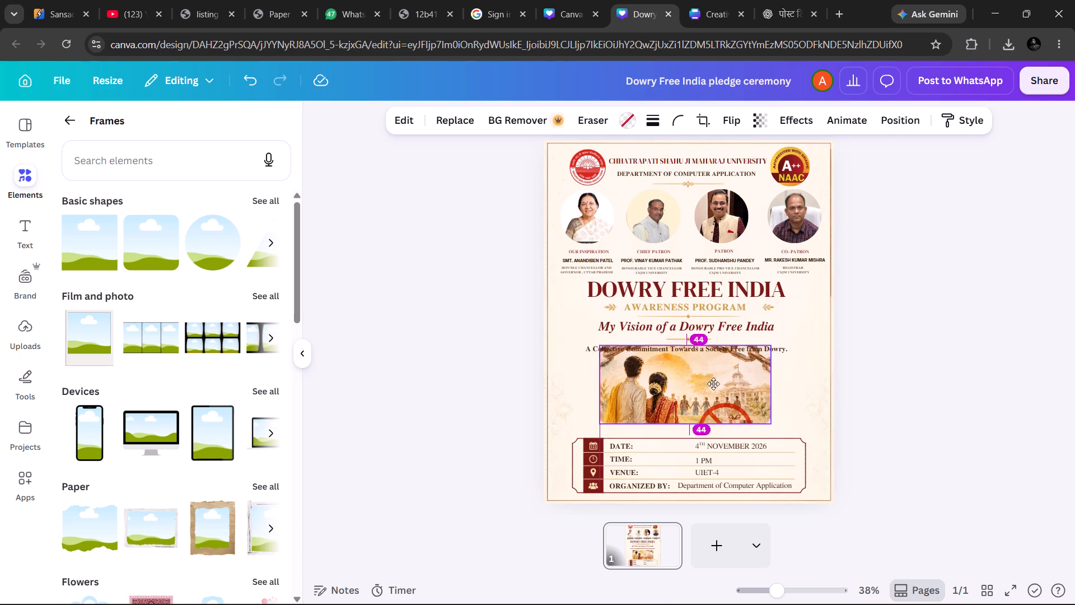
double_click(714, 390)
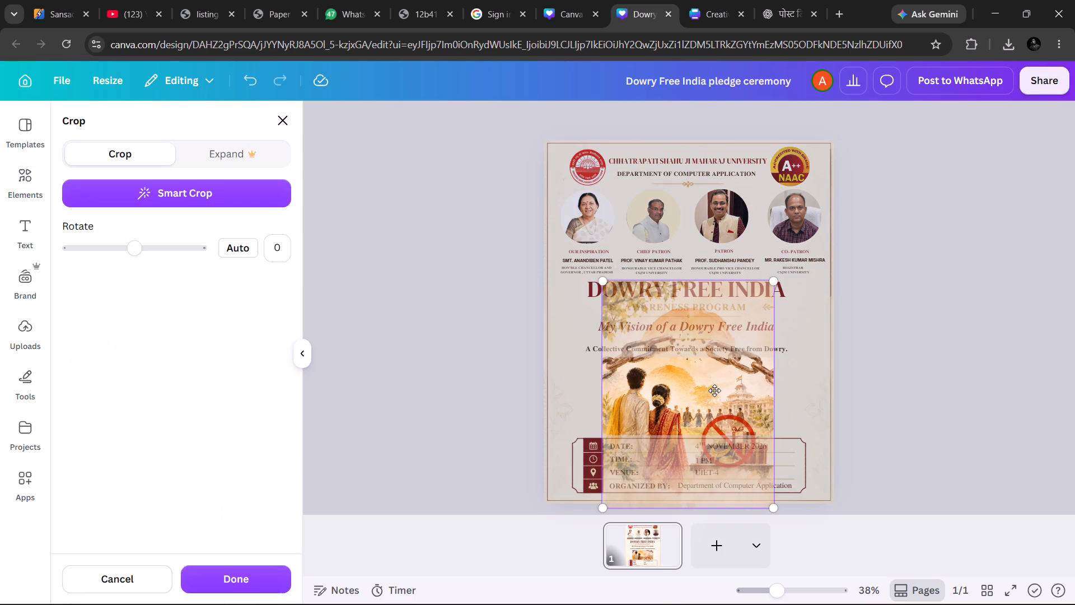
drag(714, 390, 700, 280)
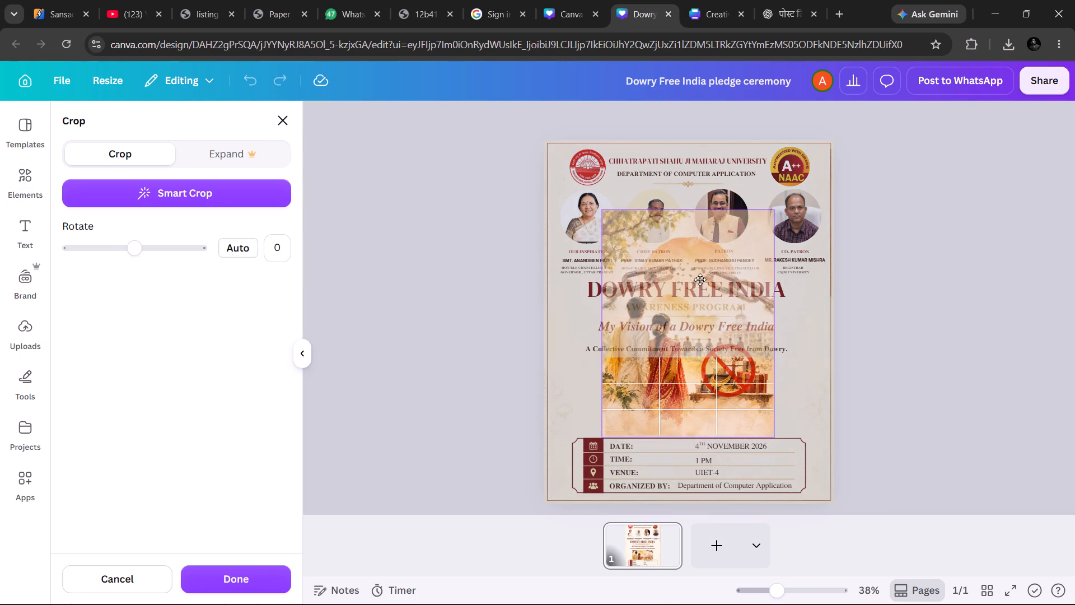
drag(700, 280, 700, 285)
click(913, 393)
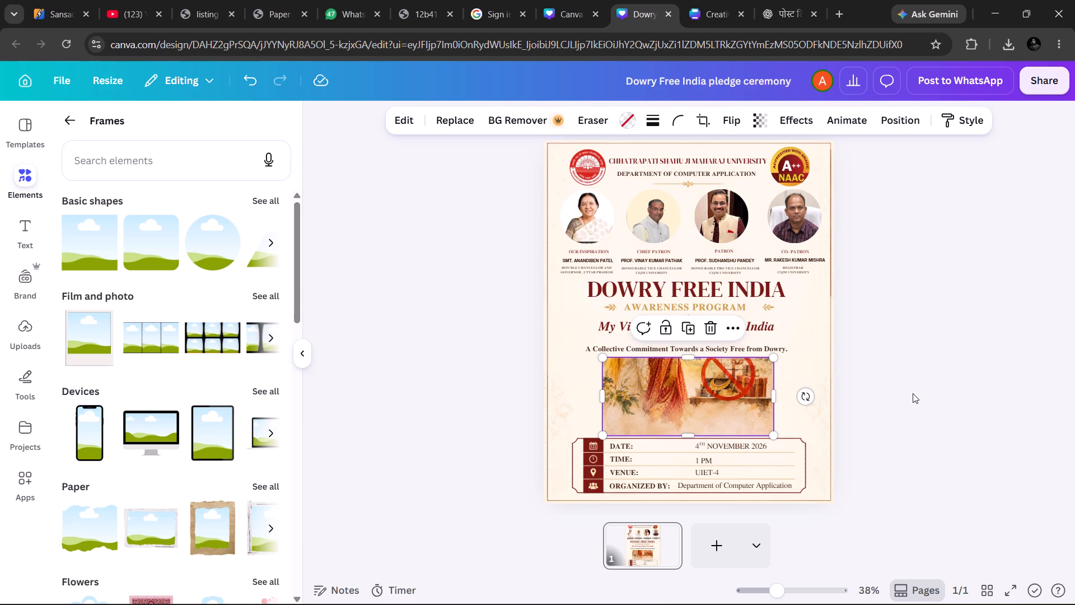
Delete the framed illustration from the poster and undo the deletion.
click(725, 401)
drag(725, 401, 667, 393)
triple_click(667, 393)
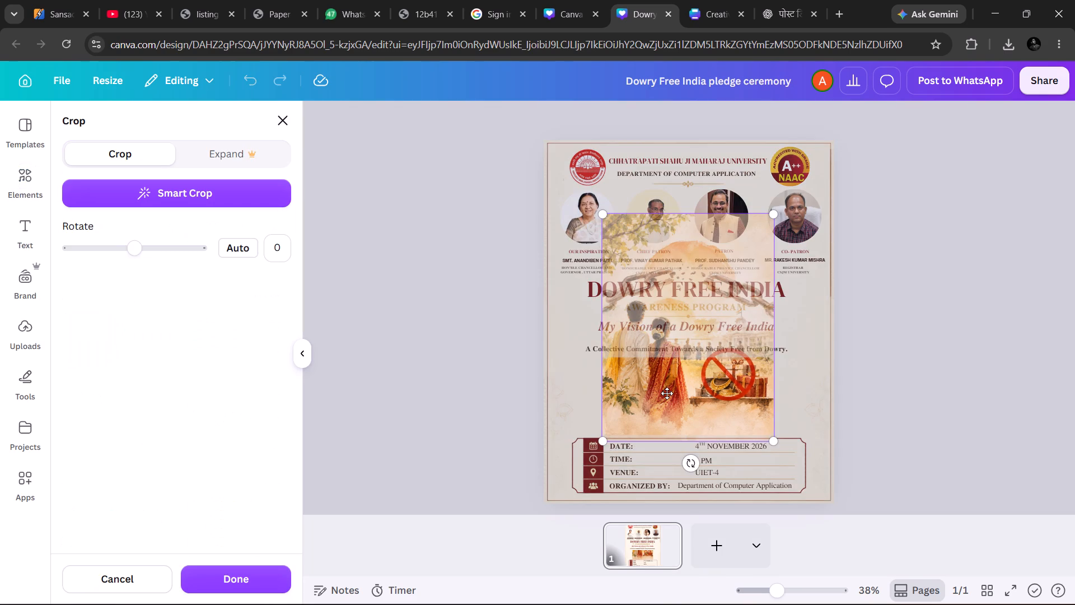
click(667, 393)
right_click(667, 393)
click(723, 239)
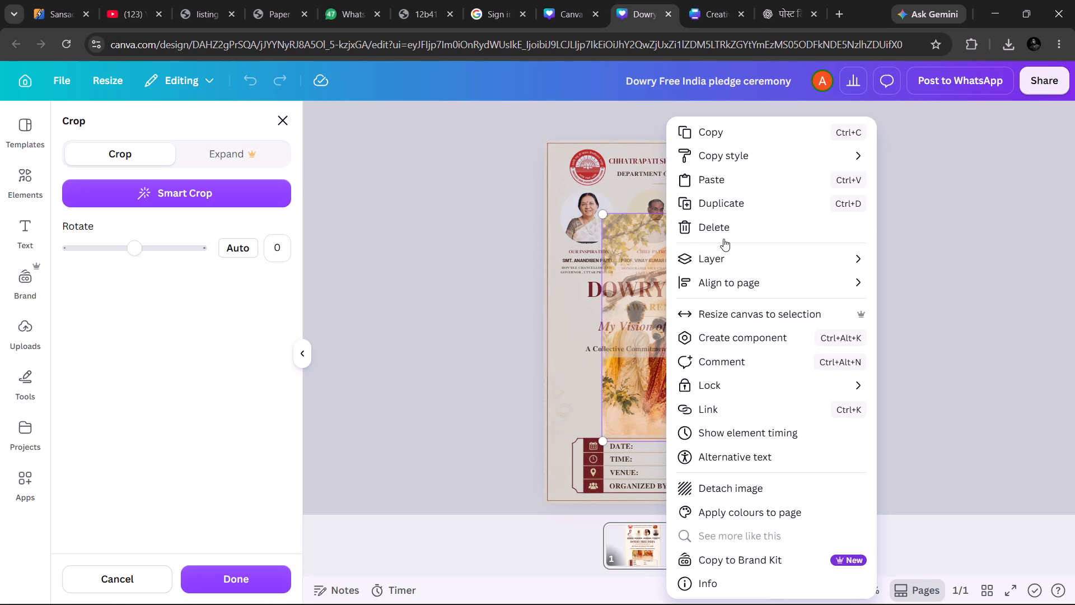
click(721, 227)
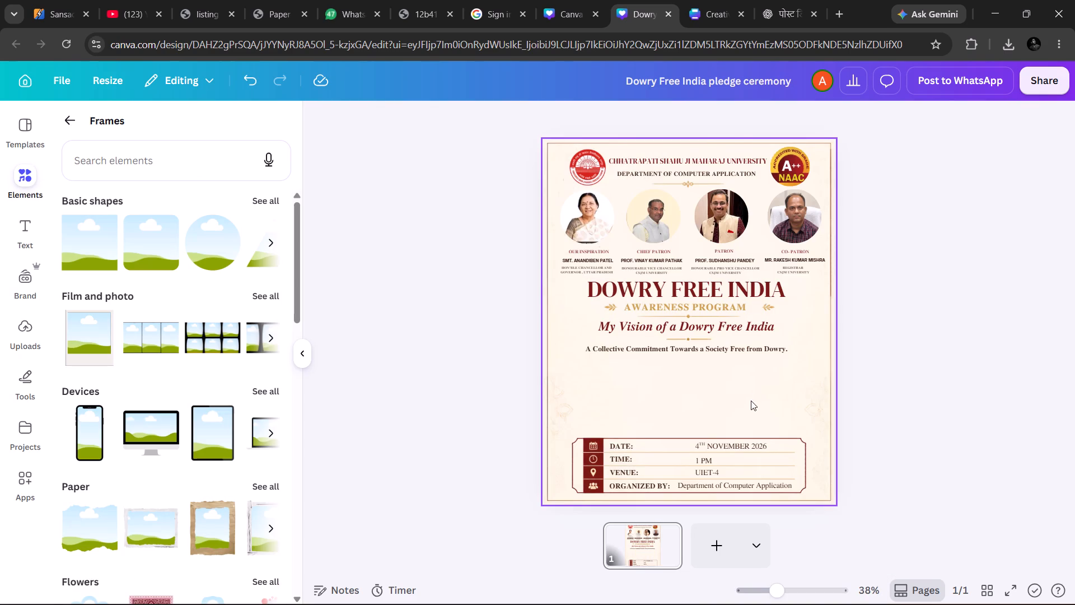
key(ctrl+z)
Reposition the illustration within its frame to show the top part with the leaves, sun and broken chains.
click(714, 384)
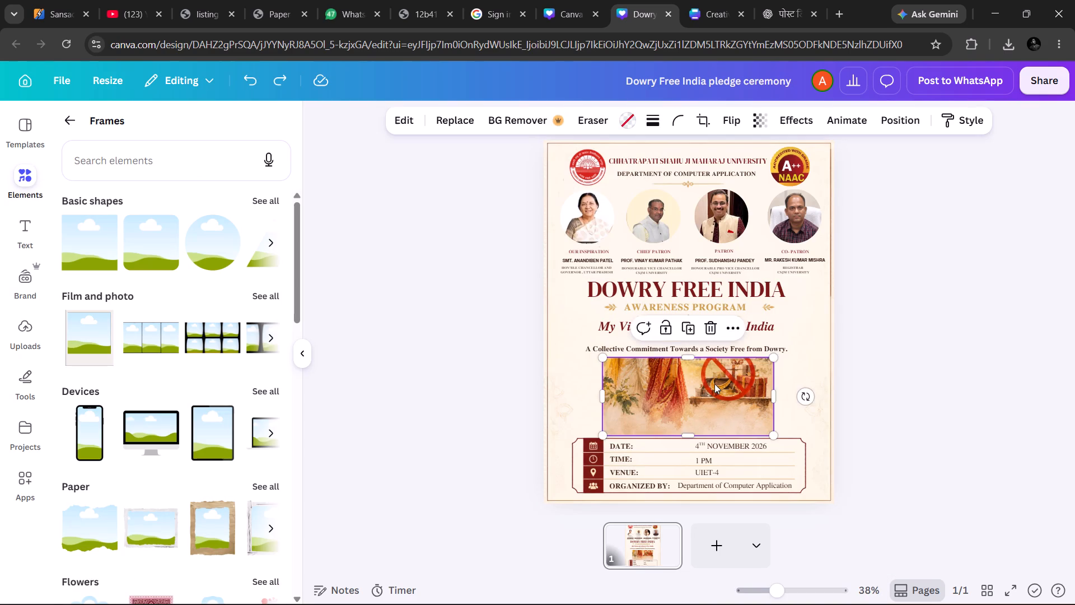
drag(714, 384, 708, 378)
triple_click(708, 378)
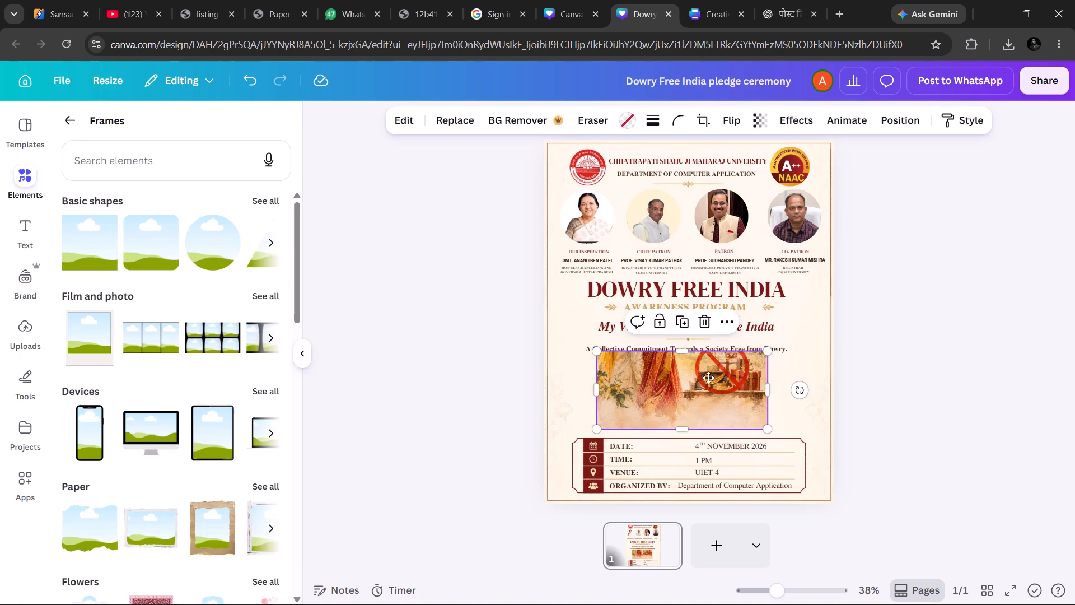
drag(689, 240, 744, 314)
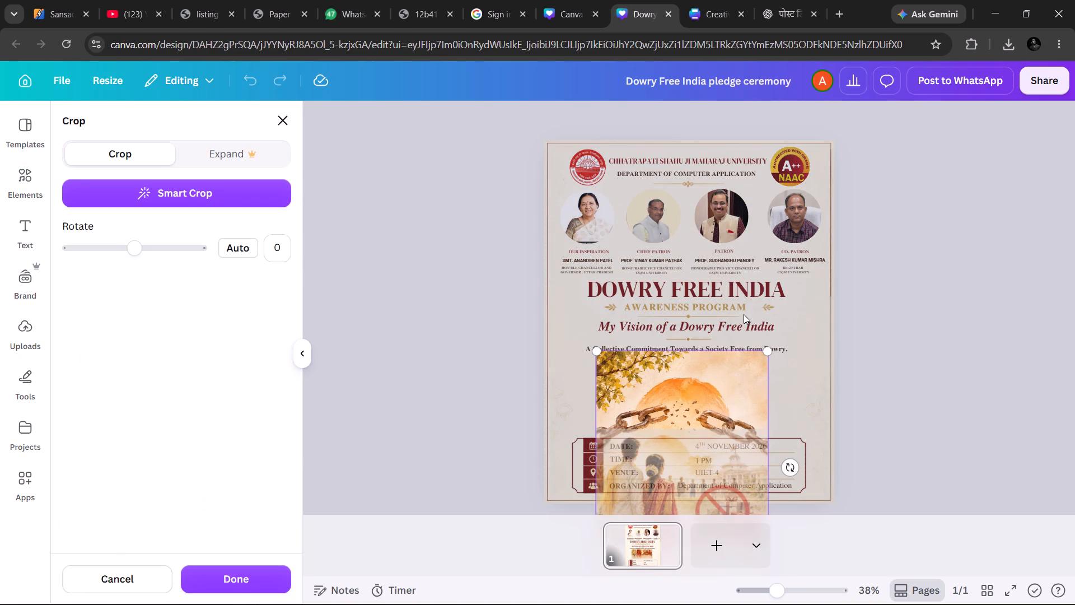
click(983, 412)
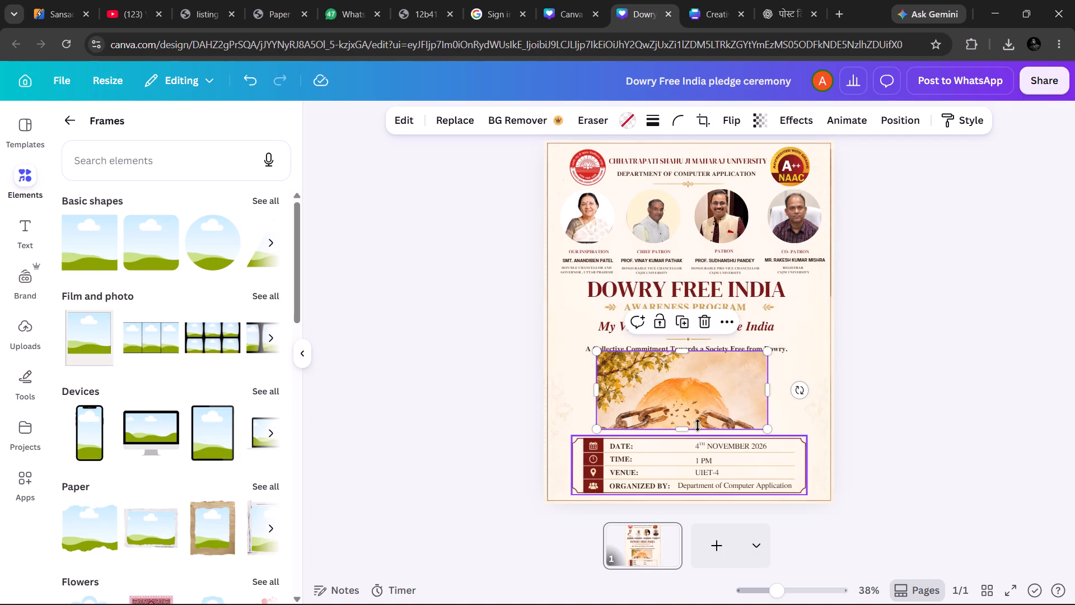
Centre the framed illustration horizontally on the poster, between the tagline and the event details box.
drag(701, 384, 709, 390)
click(712, 390)
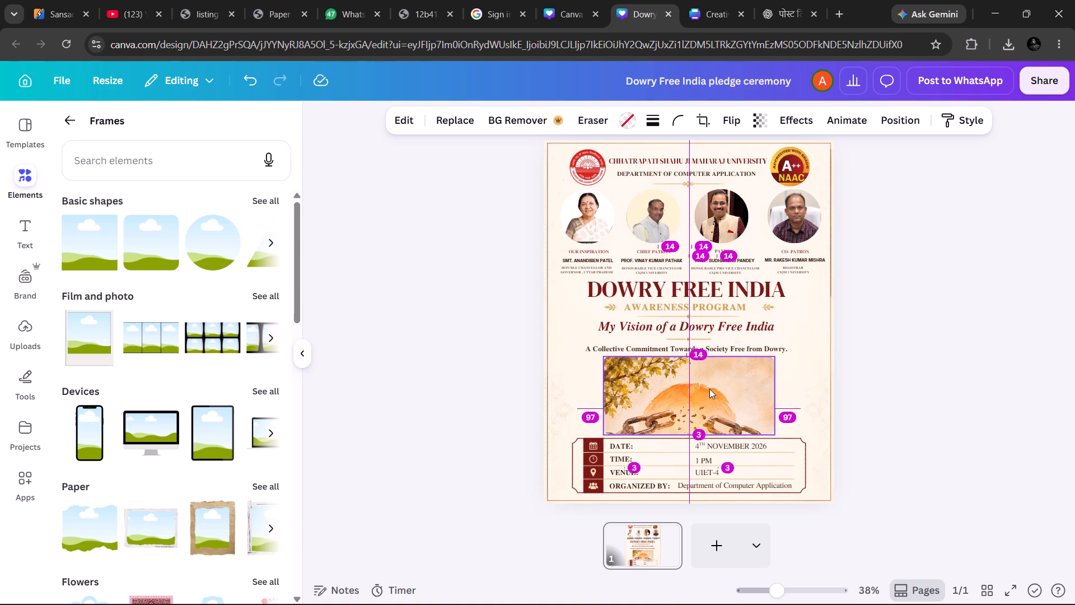
click(897, 404)
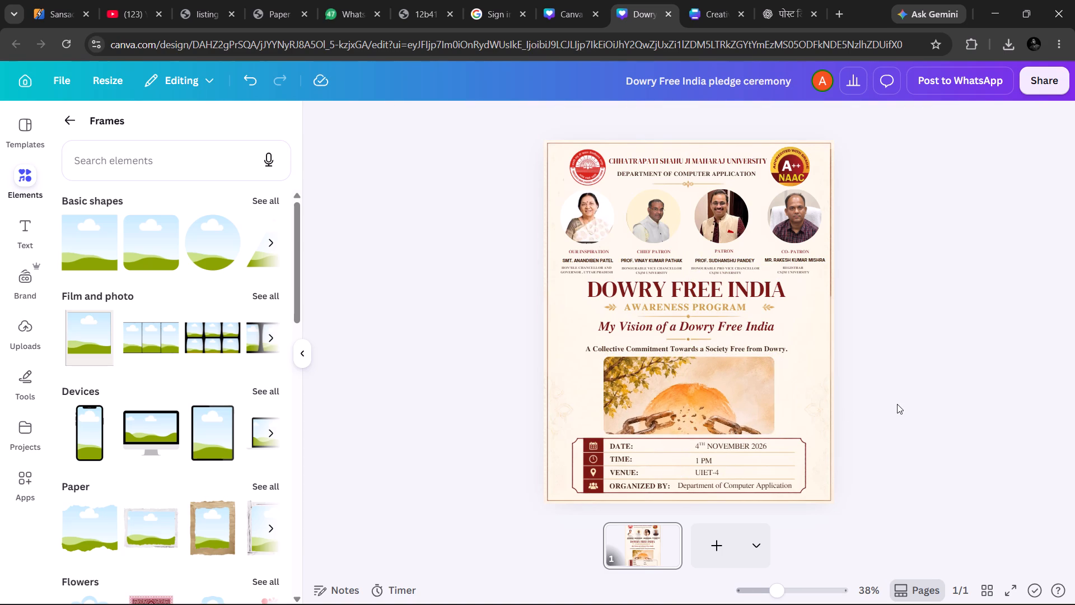
Adjust the width of the framed illustration from its left edge.
click(688, 419)
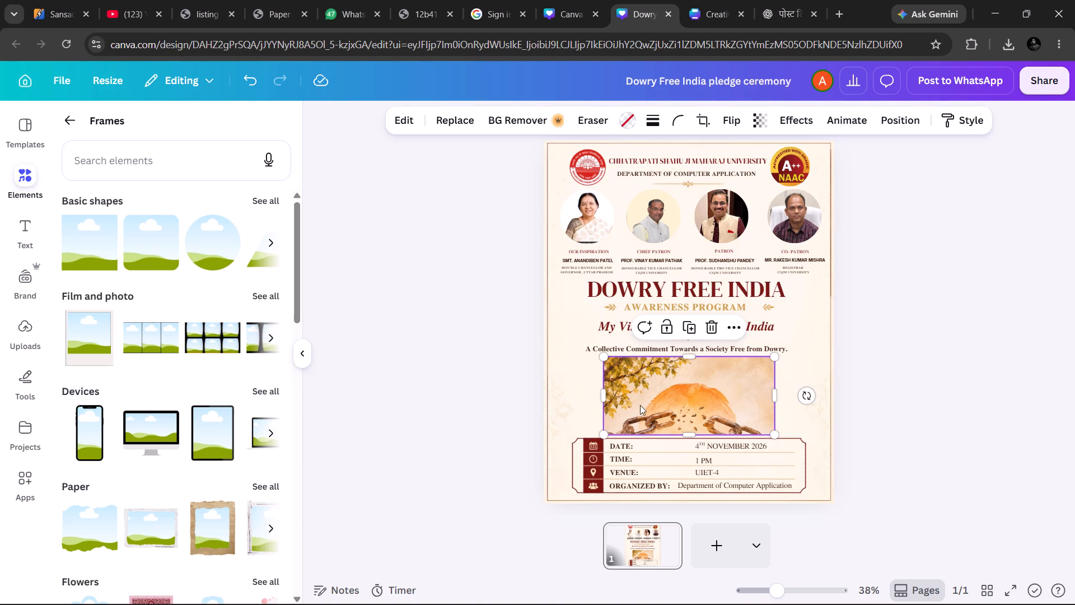
drag(603, 395, 614, 394)
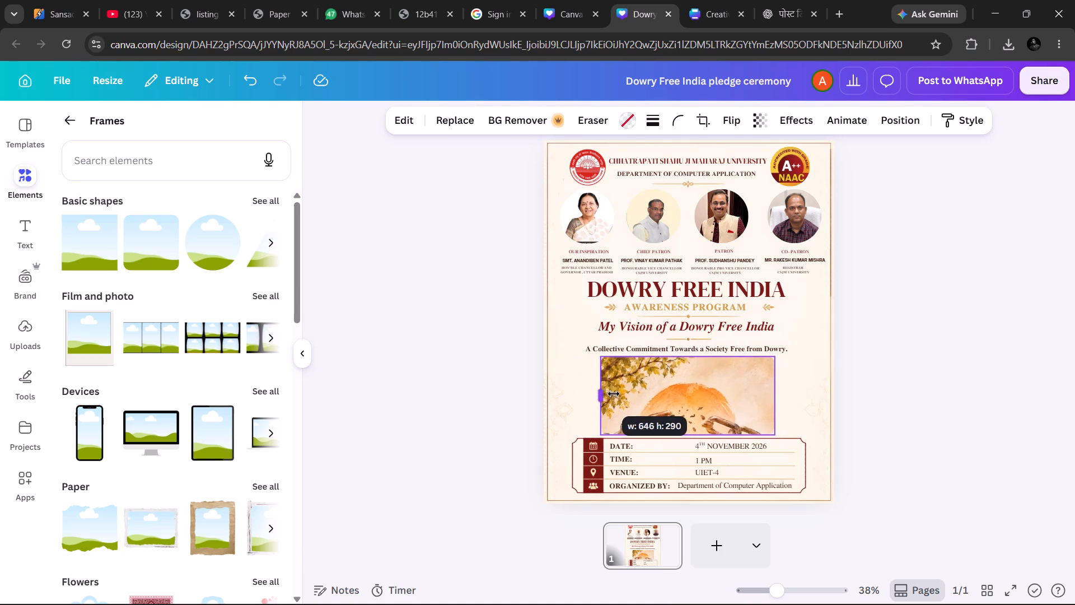
Widen the framed illustration slightly by extending its left edge outward.
drag(614, 394, 592, 392)
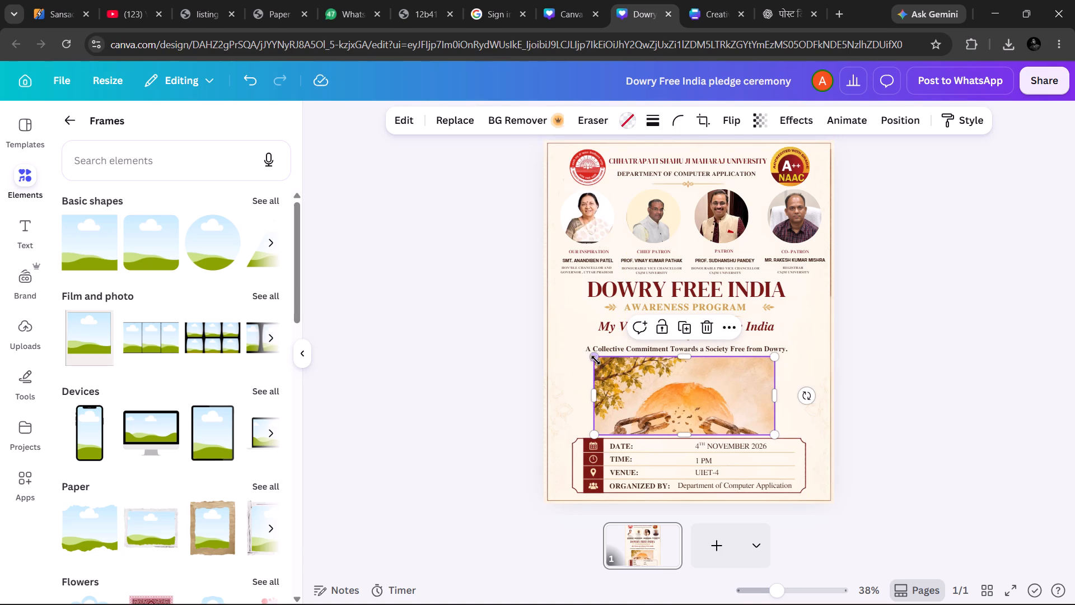
Reposition the illustration within its frame to show the broken chains at the top and the couple's heads below.
scroll(639, 388, down, 1)
triple_click(639, 388)
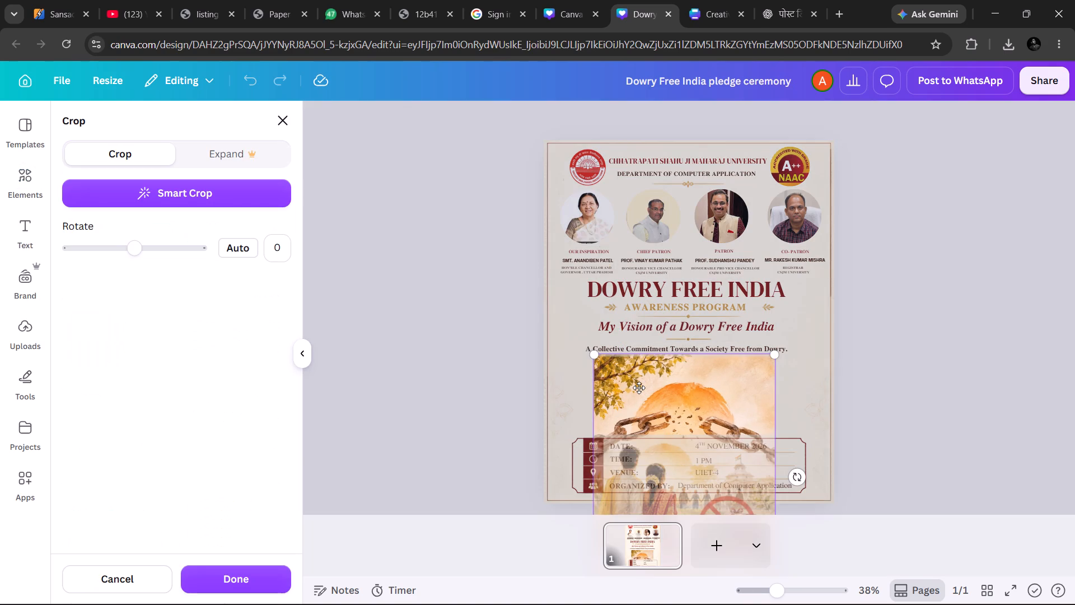
drag(639, 388, 639, 381)
drag(639, 381, 637, 343)
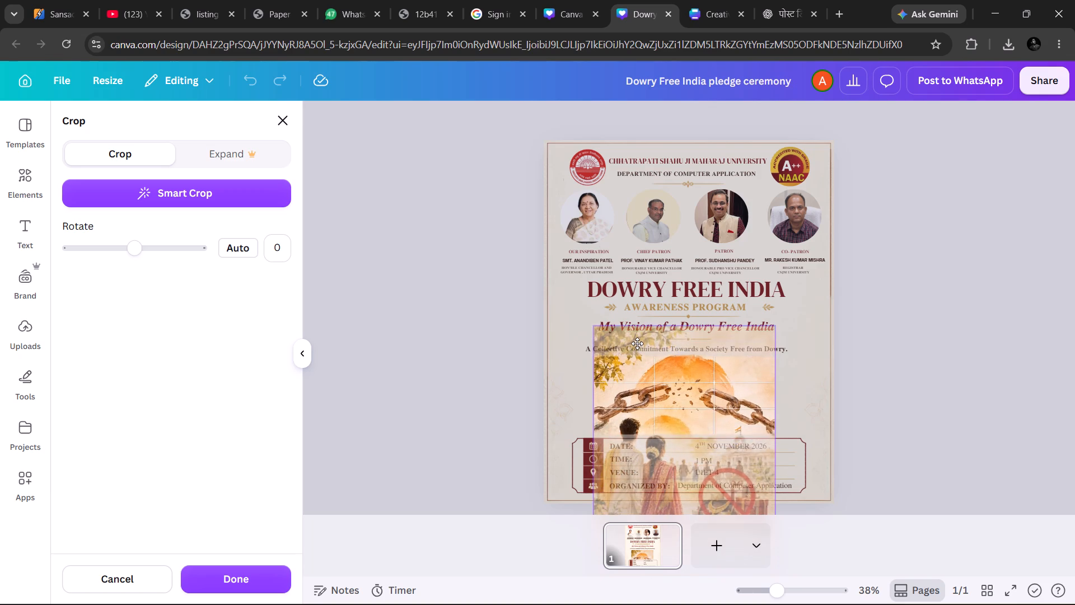
drag(637, 343, 637, 340)
drag(685, 346, 686, 370)
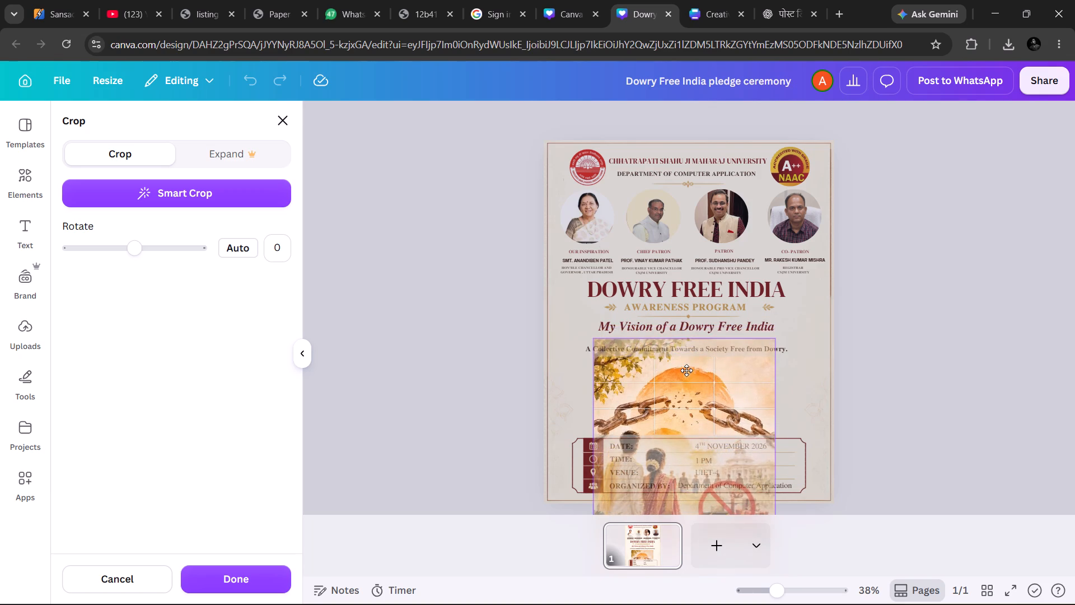
drag(686, 370, 686, 331)
click(988, 380)
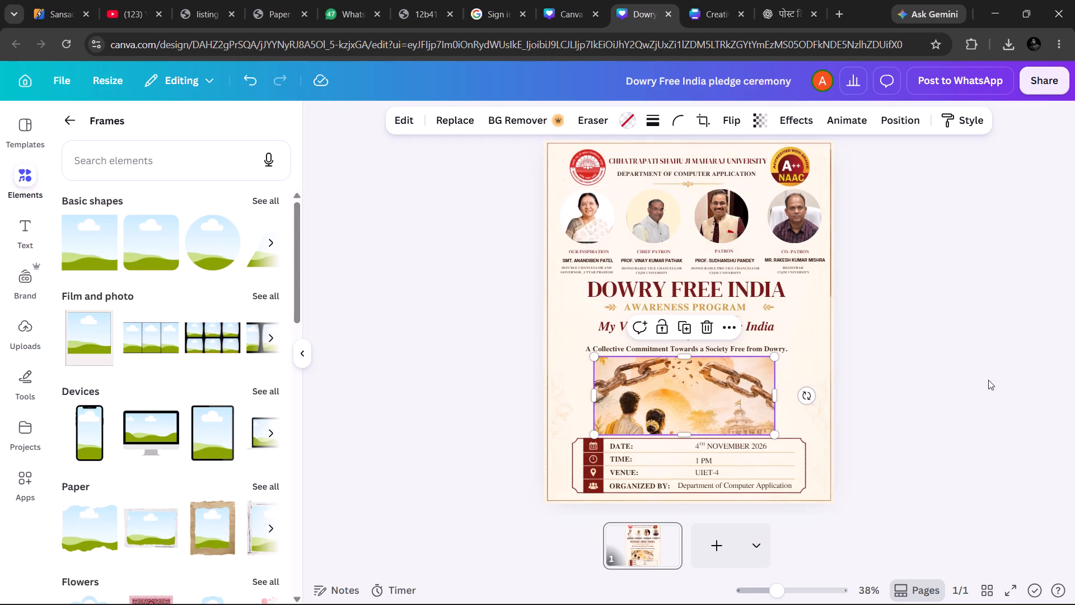
click(862, 356)
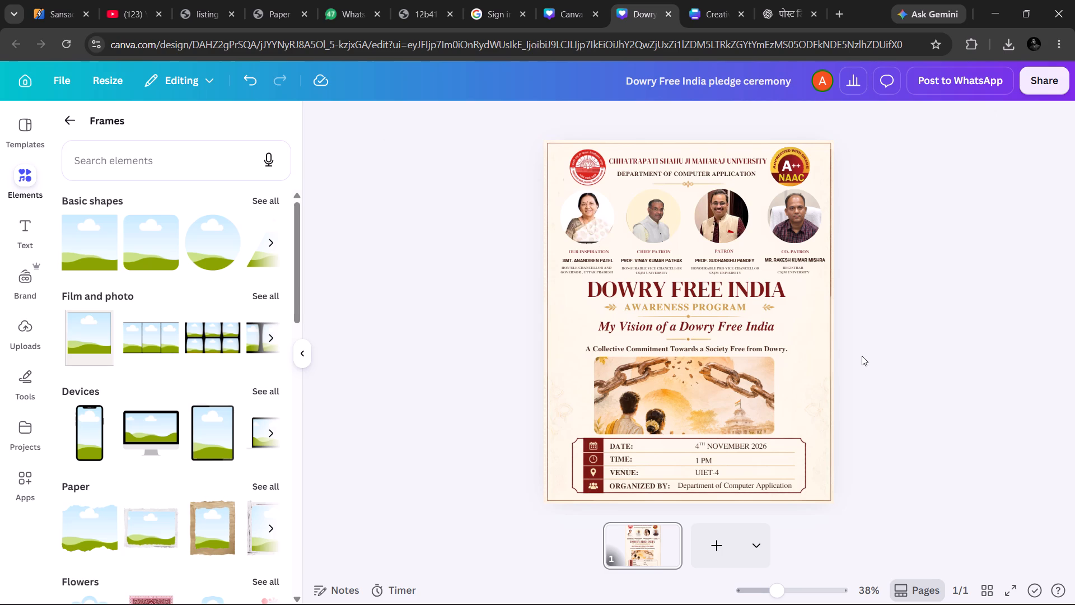
Select the framed illustration above the event details box.
click(722, 390)
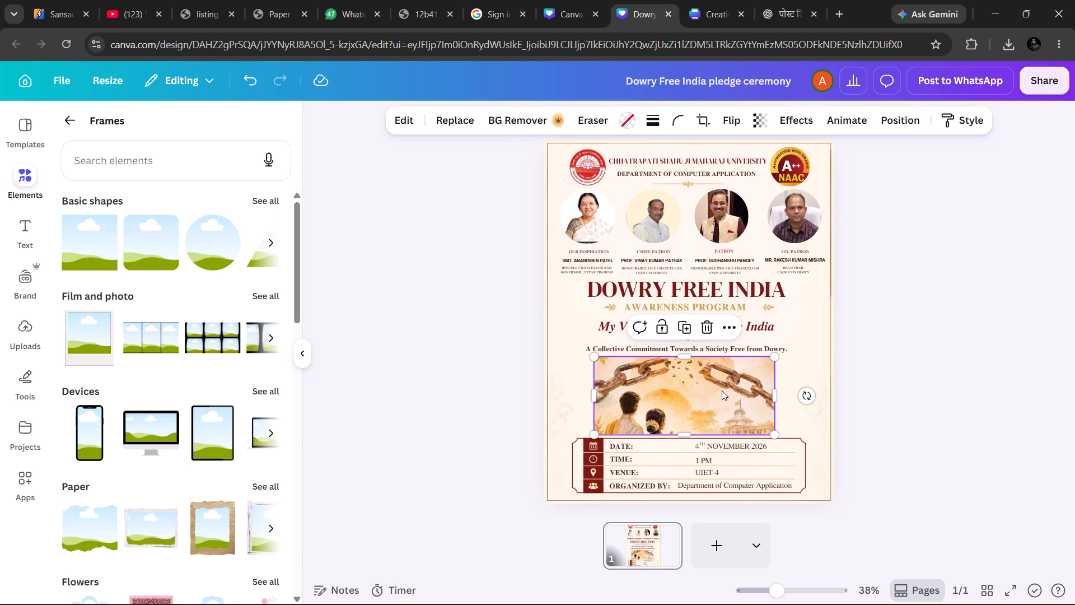
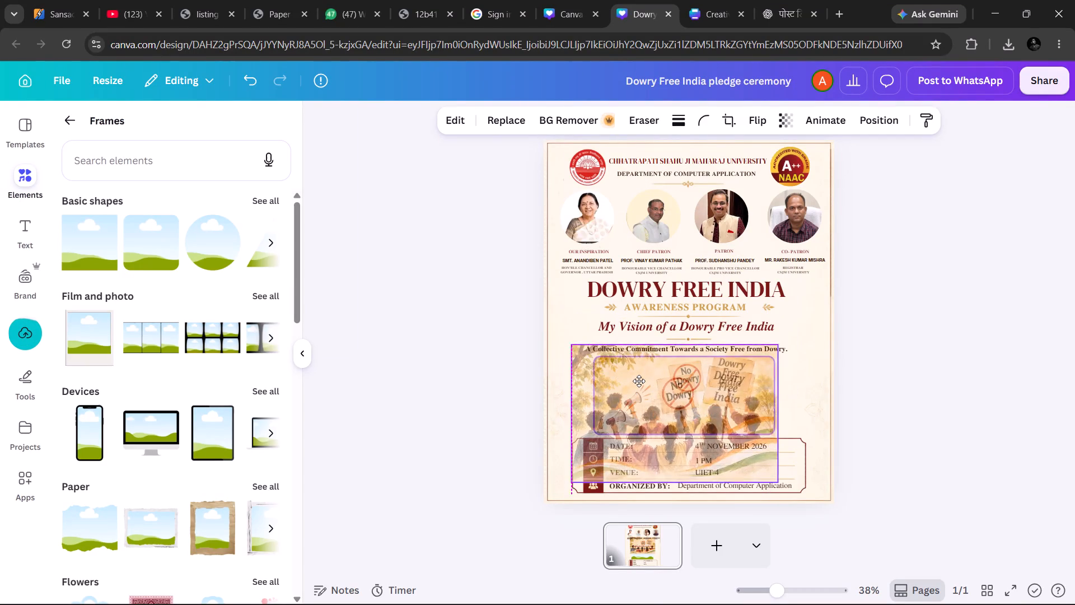
Fill the frame above the event details with the crowd illustration holding the No Dowry and Dowry Free India signs, leaving nothing selected.
click(761, 401)
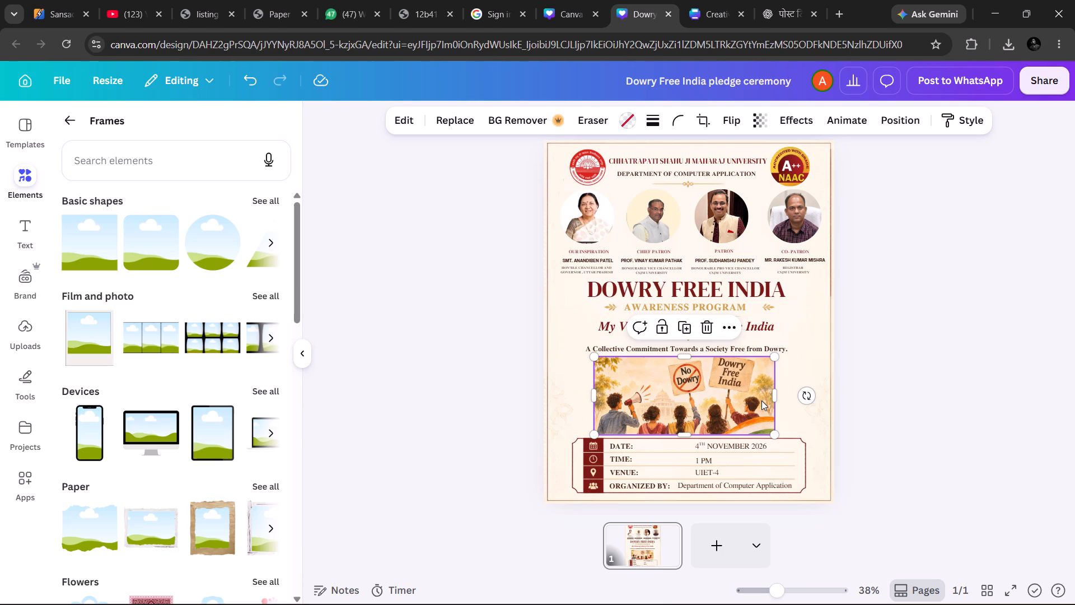
click(736, 390)
click(1030, 341)
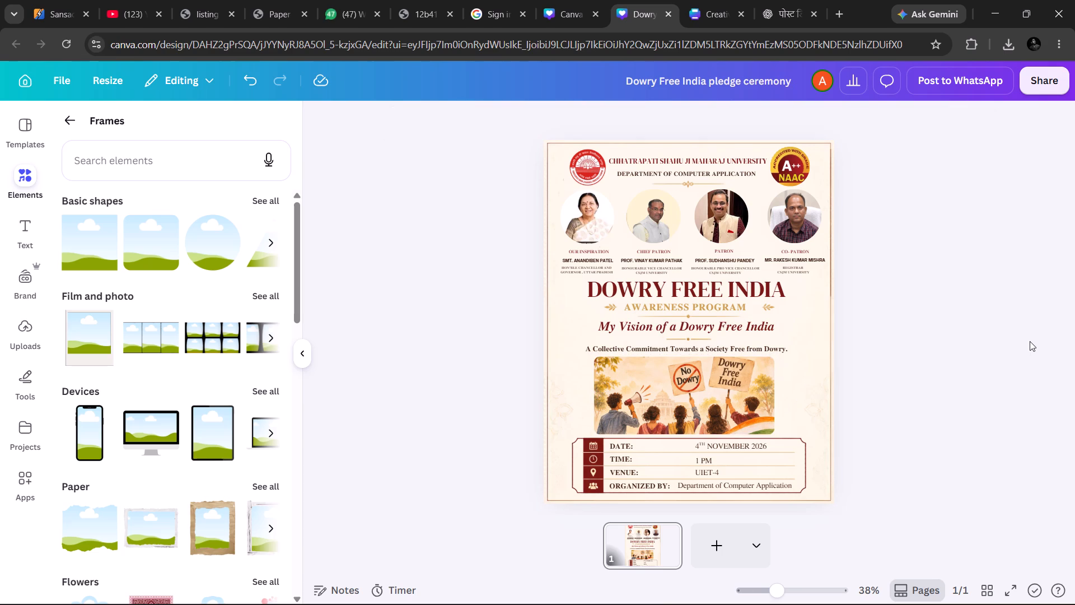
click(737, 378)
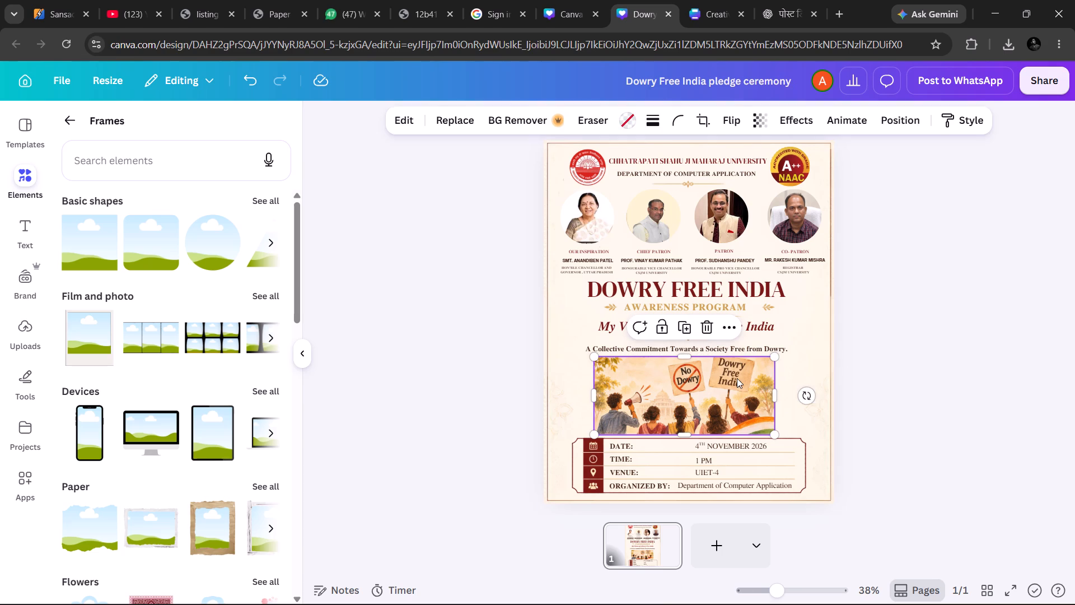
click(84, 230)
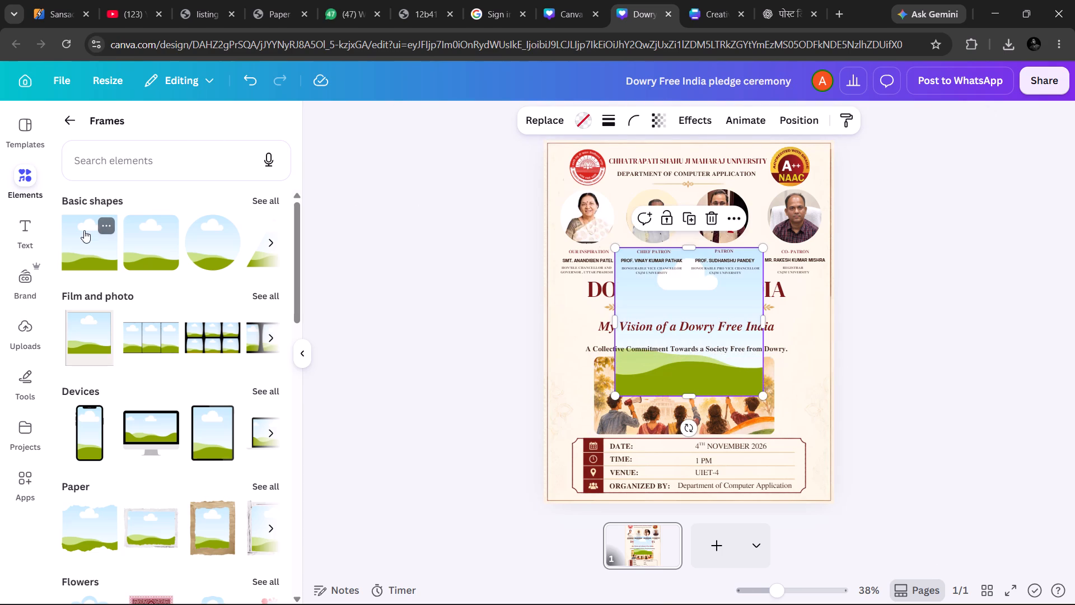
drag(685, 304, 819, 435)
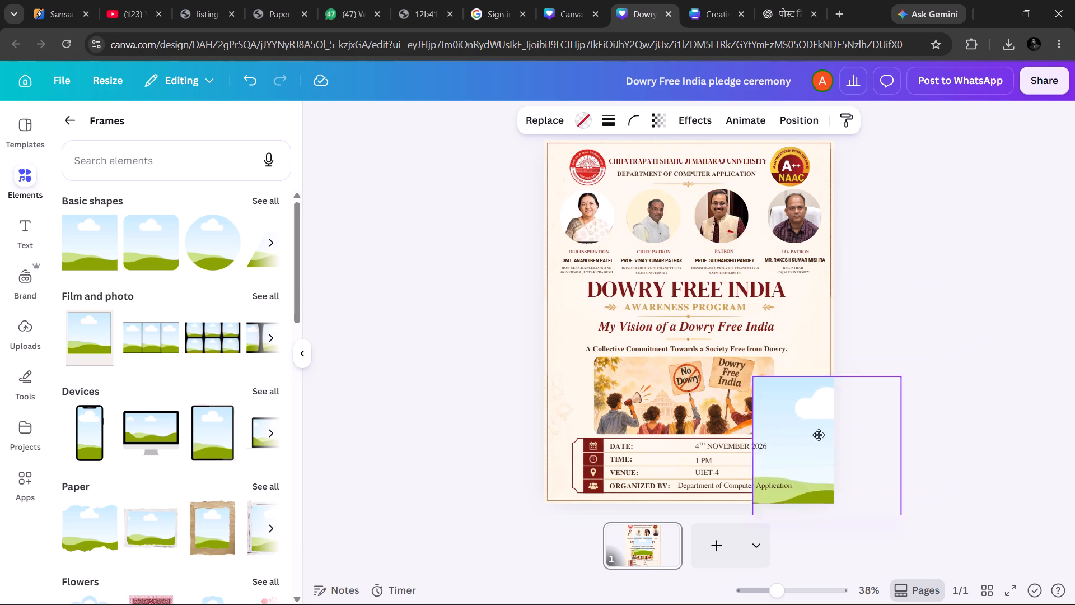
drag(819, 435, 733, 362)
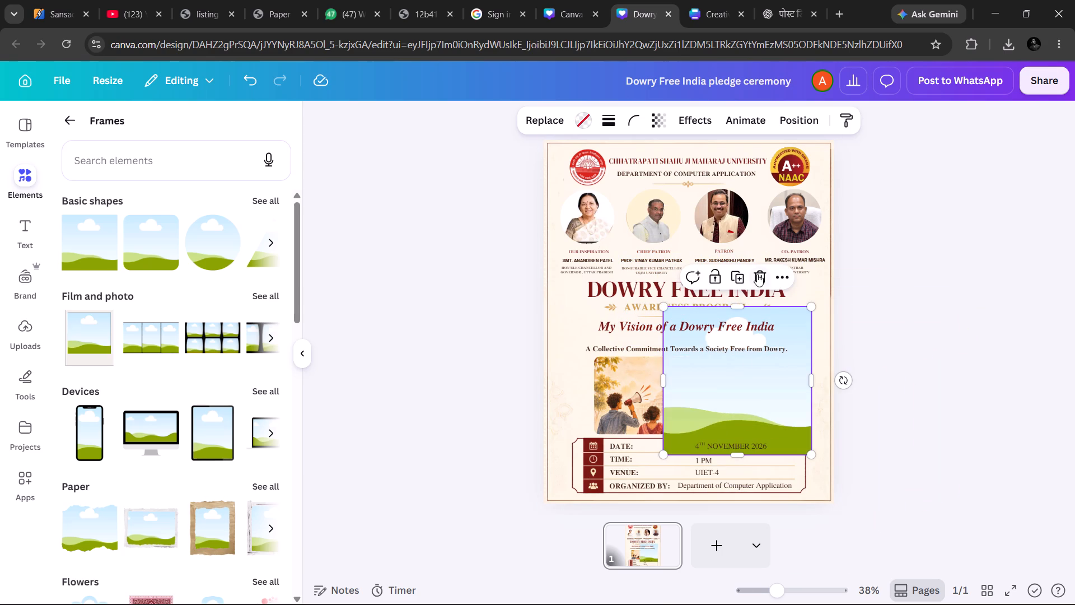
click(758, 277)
Slightly enlarge the framed illustration from its top-right corner and fine-tune its top-left corner.
click(740, 398)
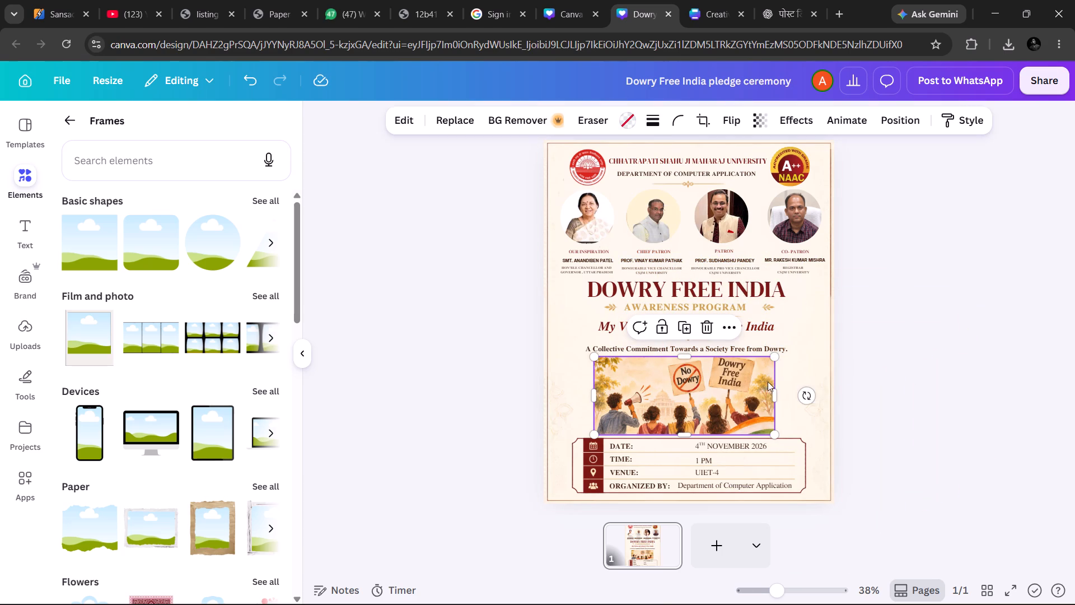
drag(772, 357, 780, 359)
click(903, 373)
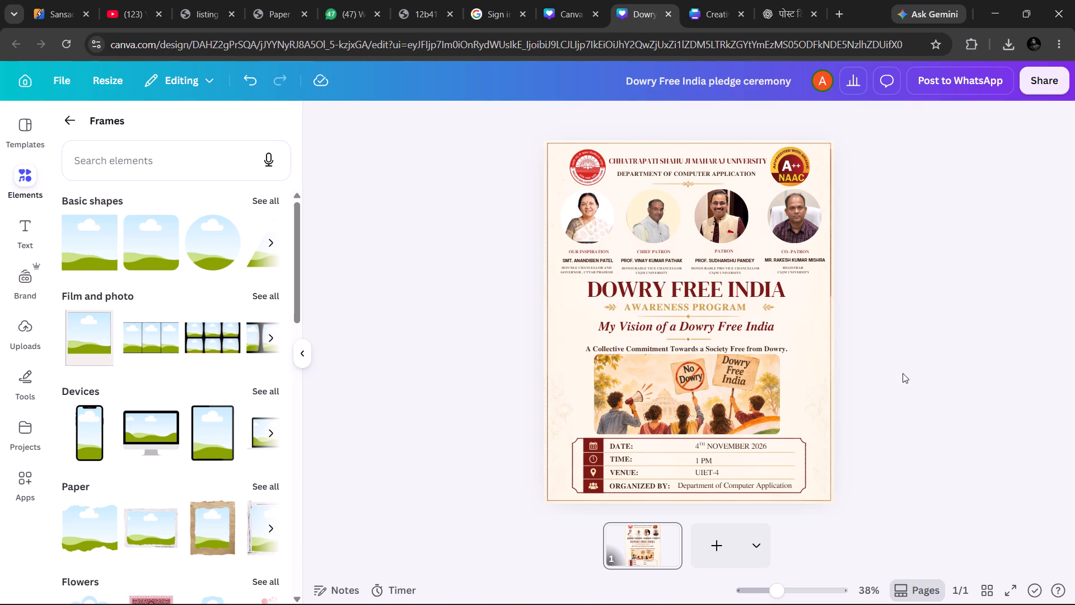
click(727, 378)
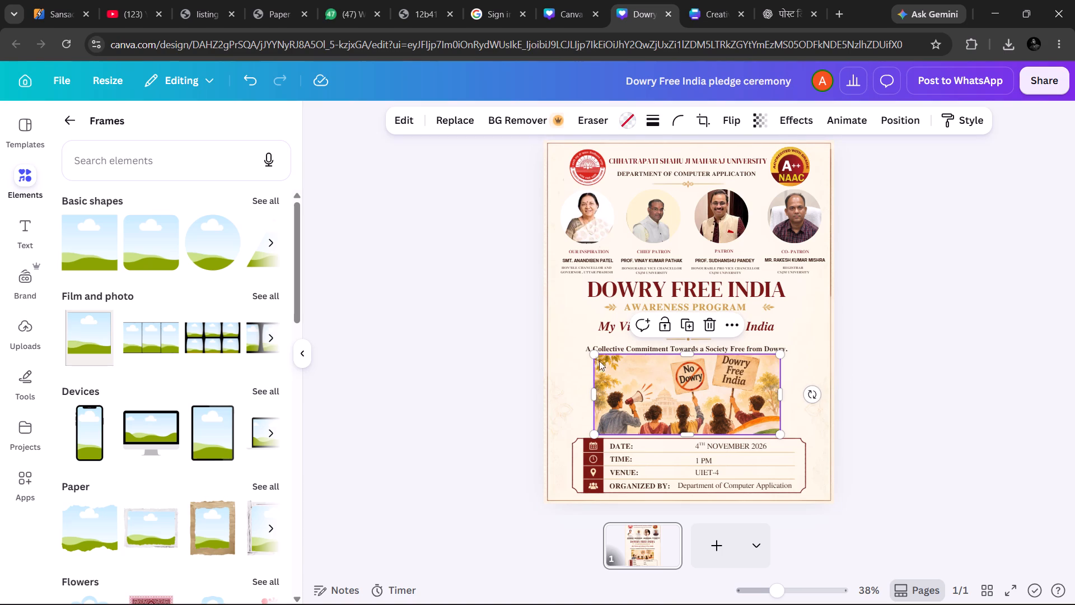
click(593, 354)
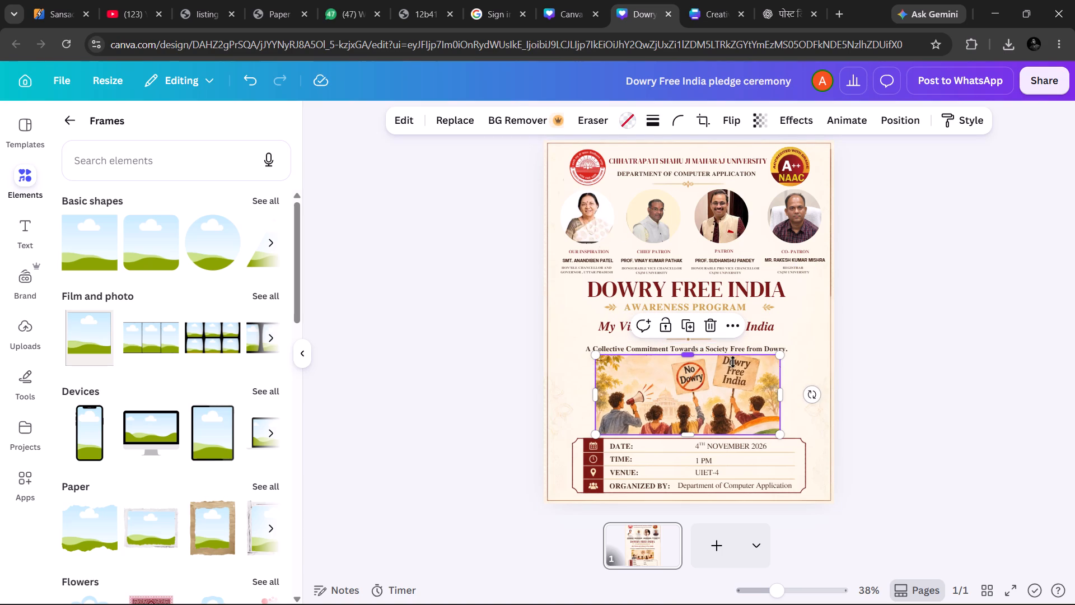
click(924, 384)
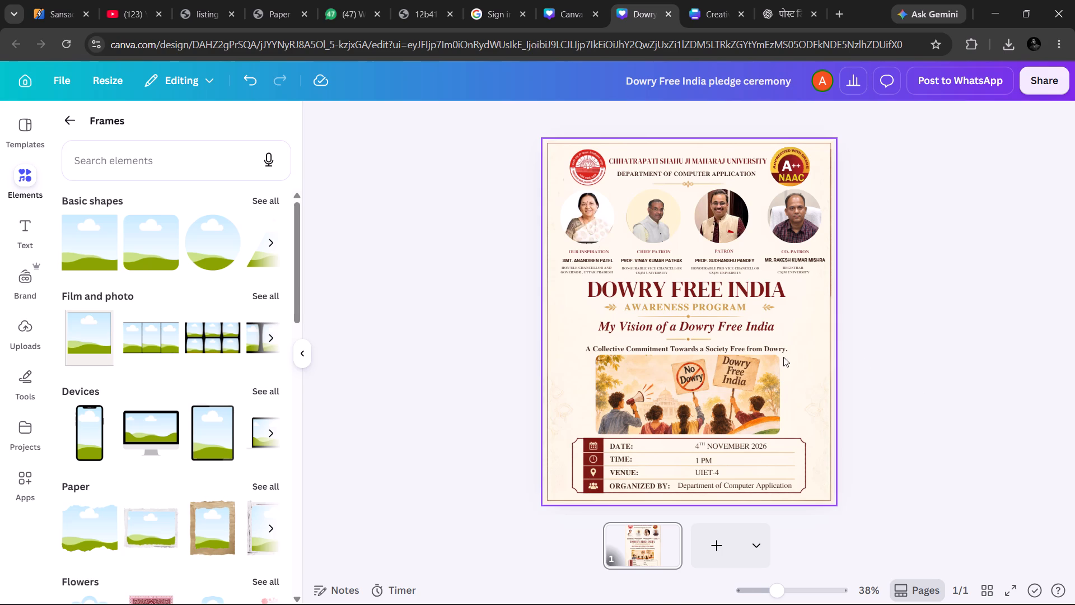
Nudge the tagline "A Collective Commitment Towards a Society Free from Dowry." slightly to the right above the illustration.
click(772, 350)
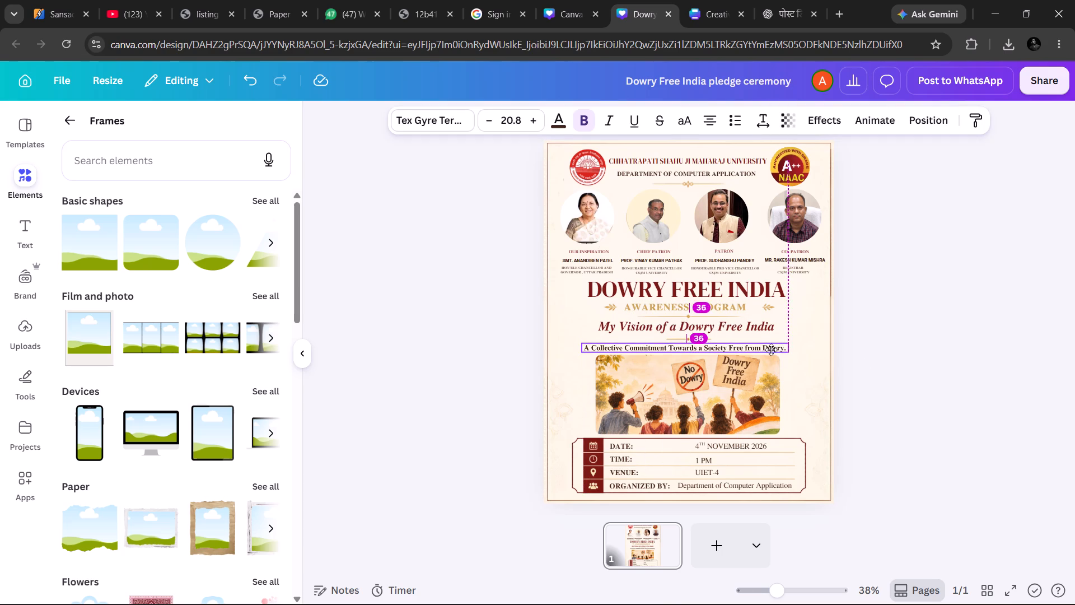
drag(771, 350, 777, 350)
click(886, 348)
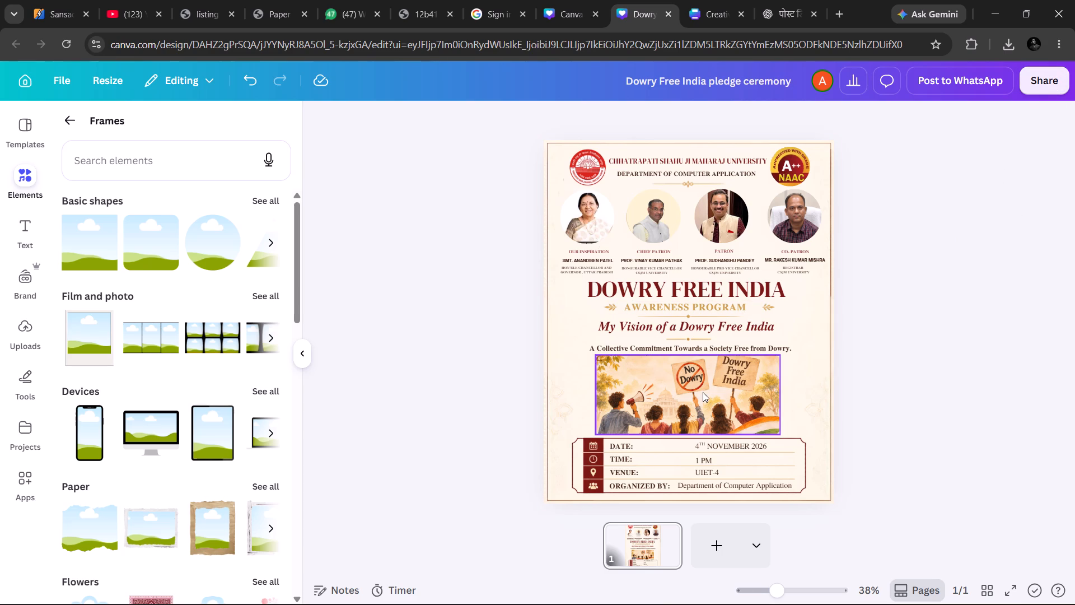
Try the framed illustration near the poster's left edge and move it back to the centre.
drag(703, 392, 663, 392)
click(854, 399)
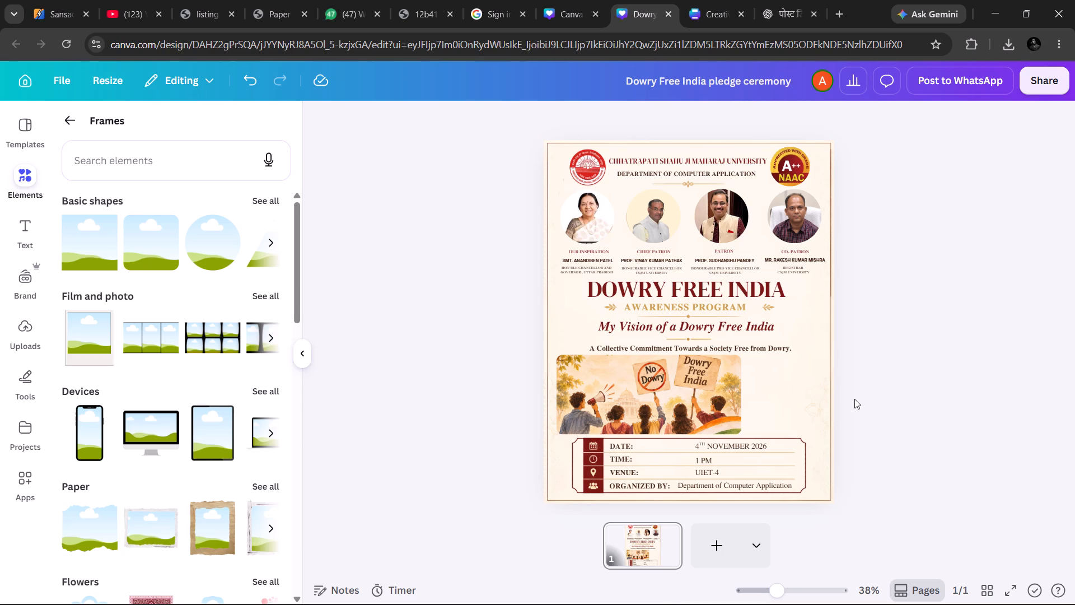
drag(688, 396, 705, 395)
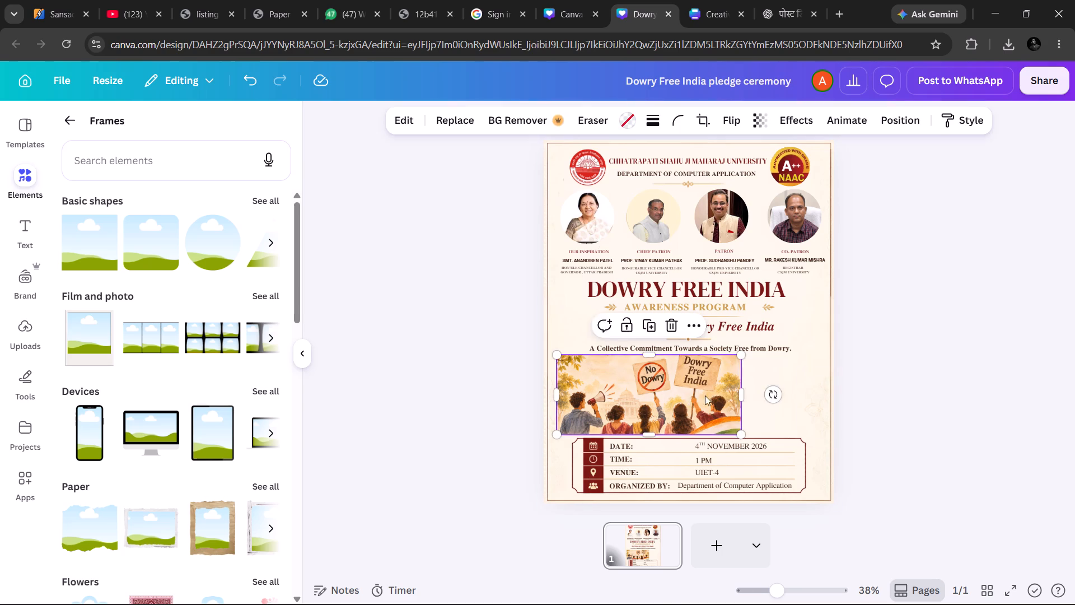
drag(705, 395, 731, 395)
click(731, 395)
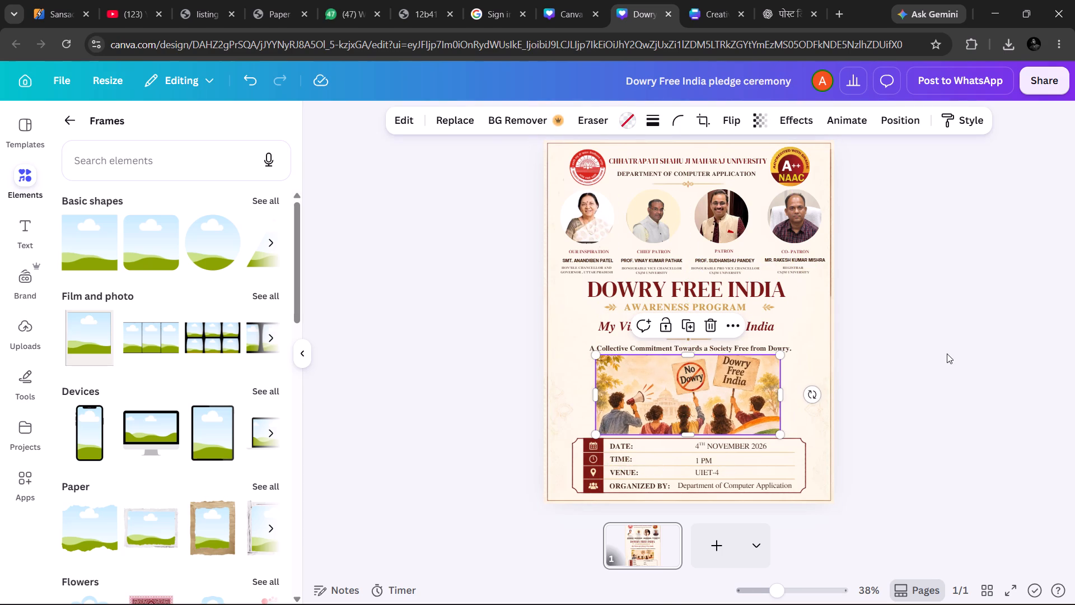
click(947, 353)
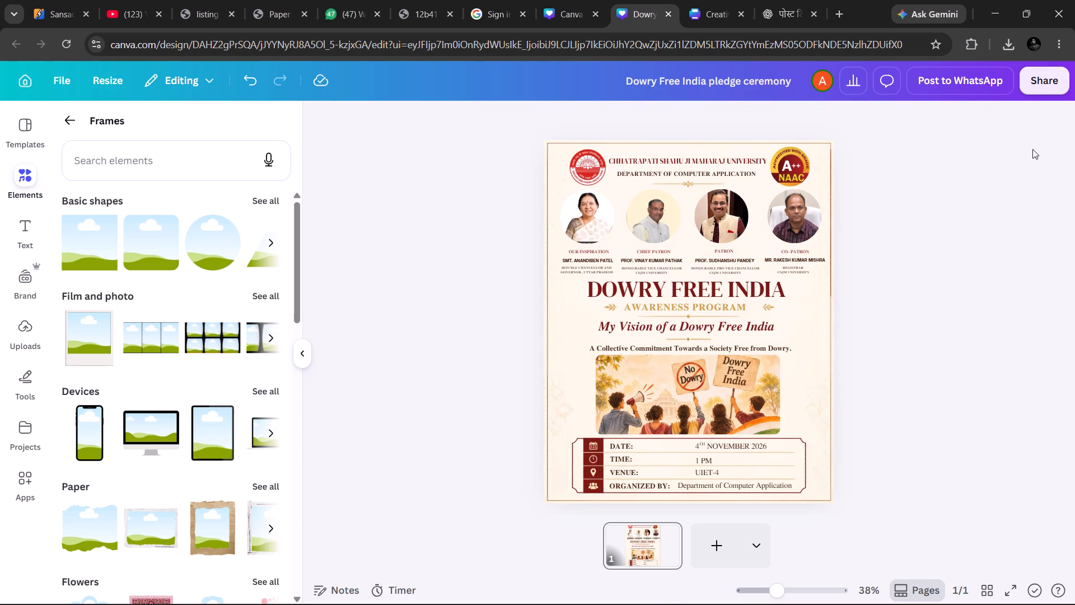
Download the poster as a PNG at 1,080 × 1,350 px.
click(1040, 80)
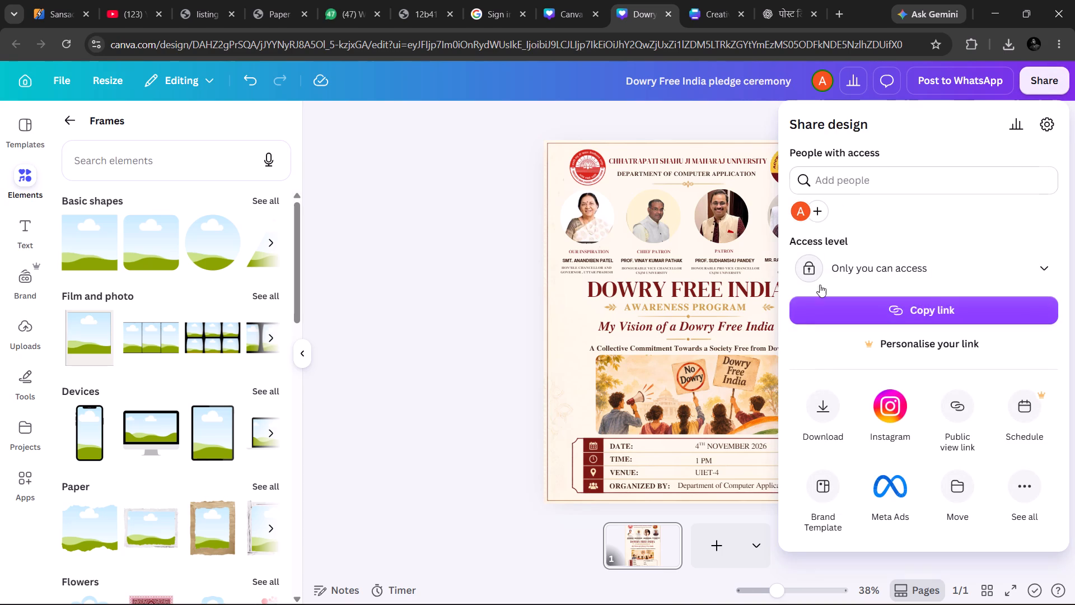
click(824, 399)
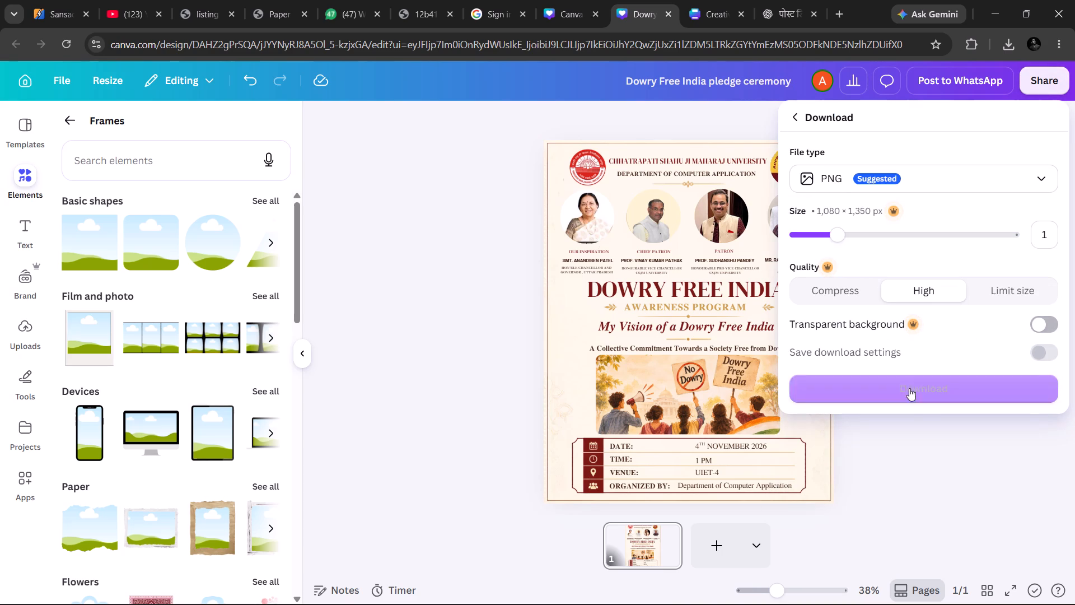
click(923, 384)
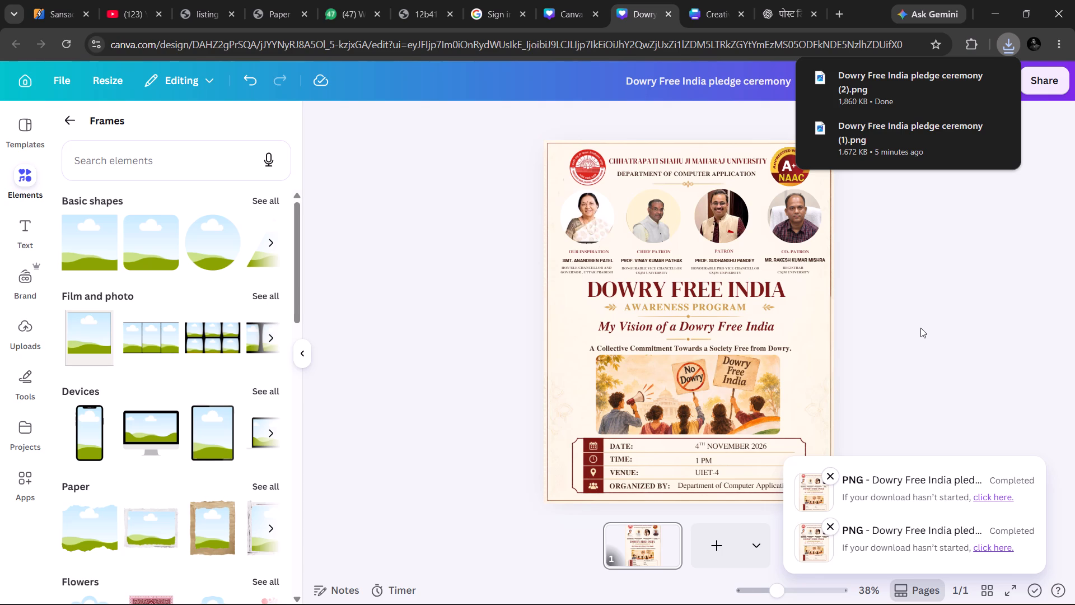
click(958, 308)
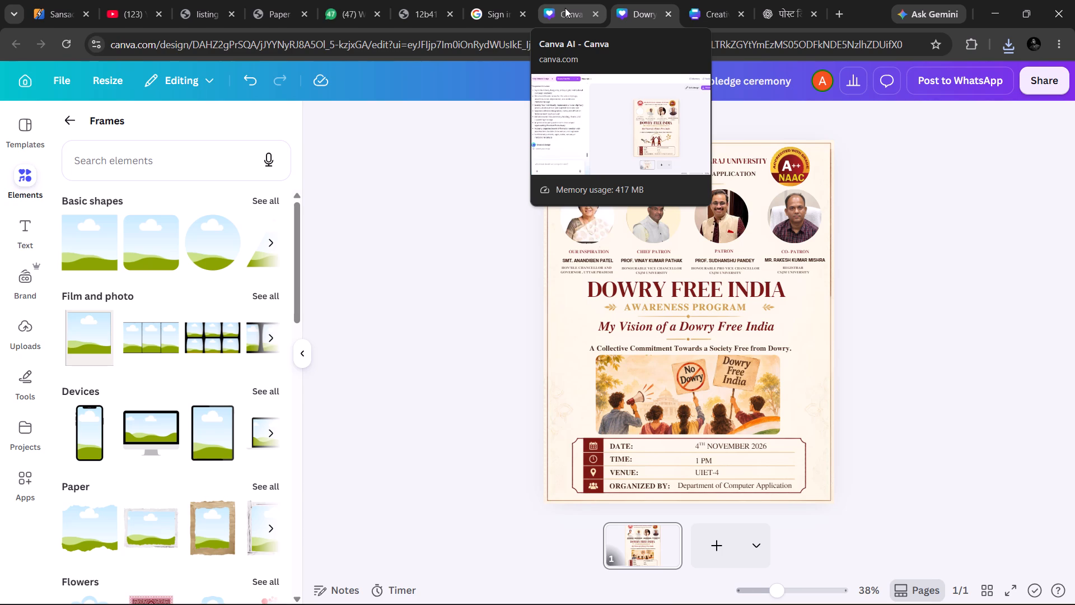
Narrow the framed illustration to about 516 by 296 and place it at the poster's left side, beneath the tagline.
drag(700, 381, 666, 384)
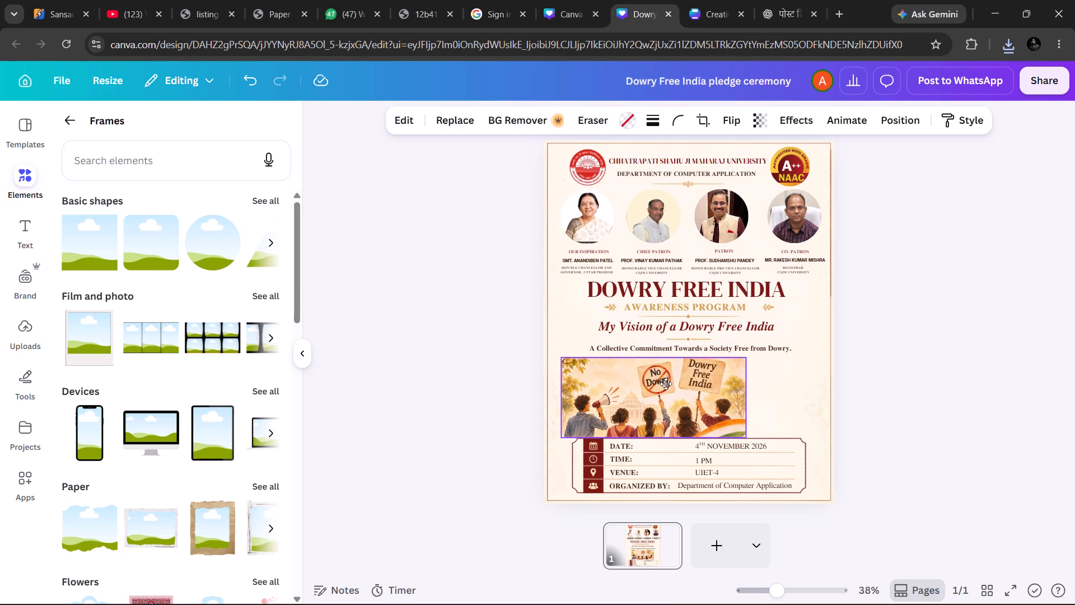
drag(666, 384, 655, 384)
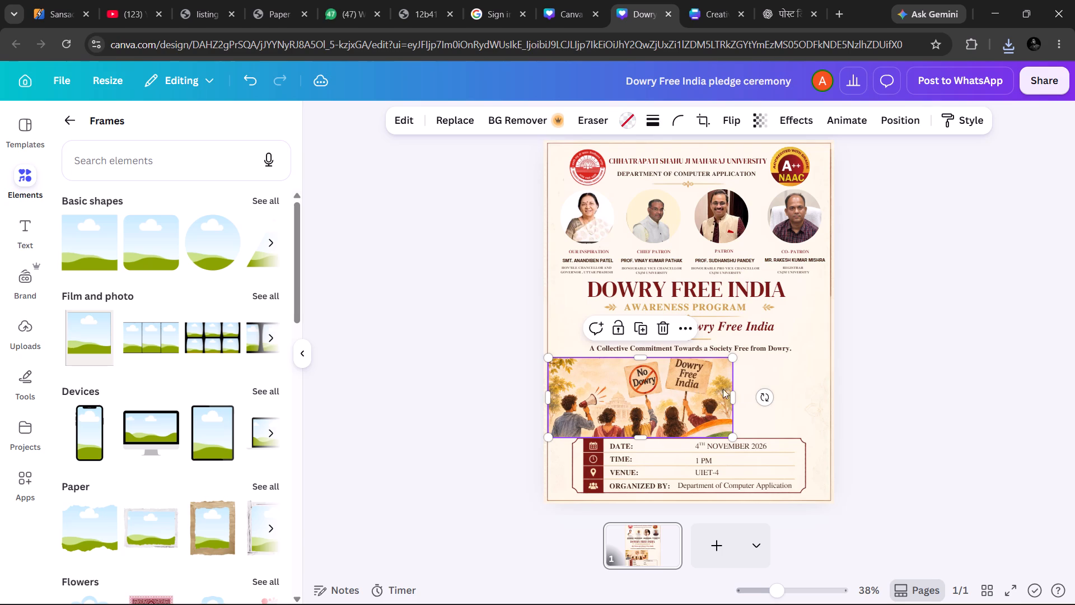
drag(550, 397, 597, 396)
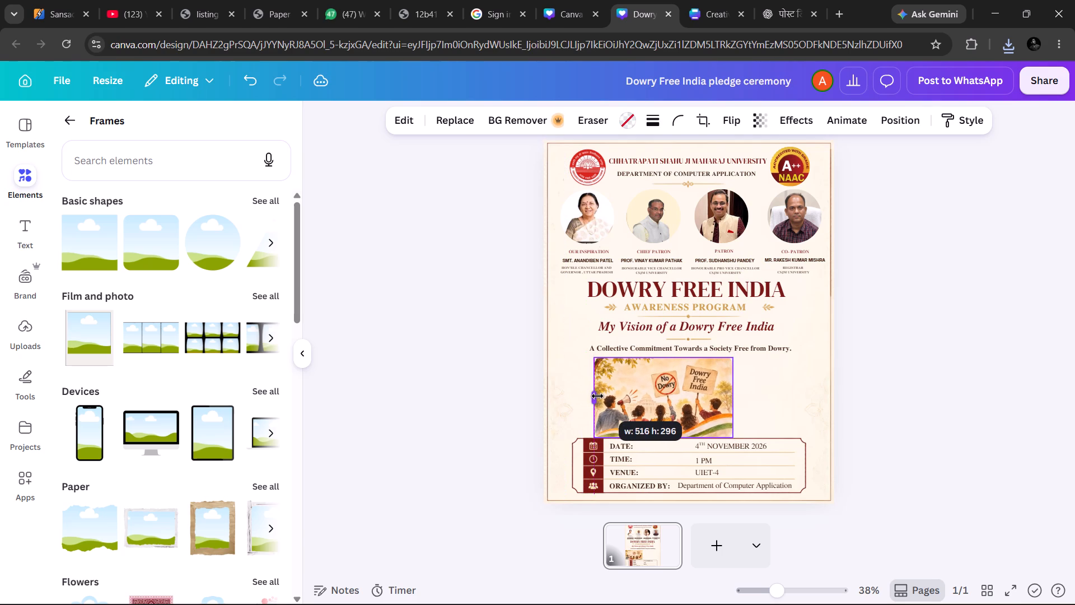
drag(597, 396, 599, 396)
drag(699, 396, 658, 394)
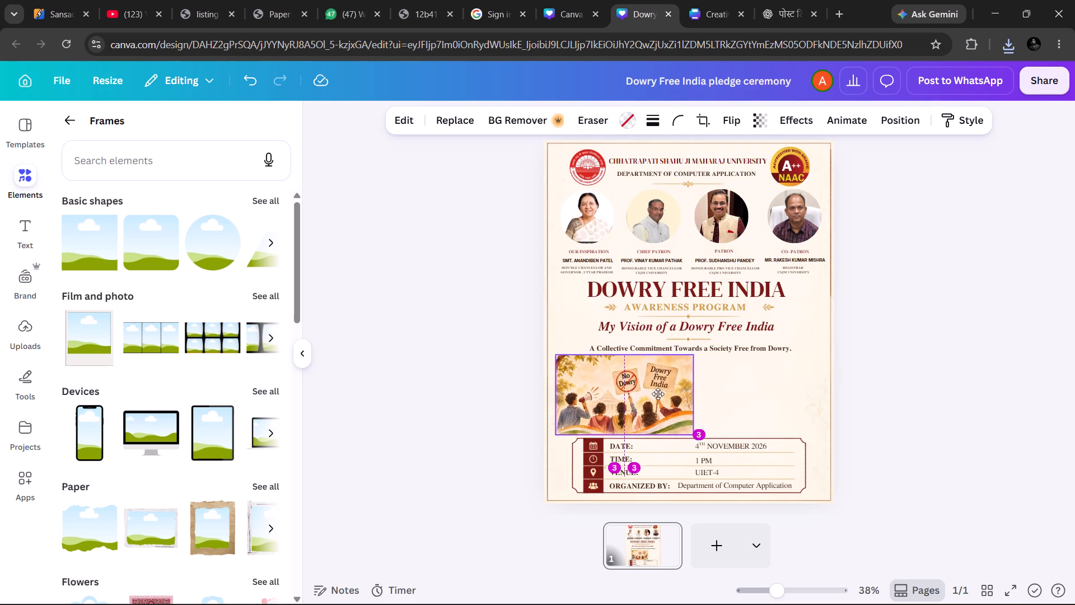
drag(658, 394, 652, 394)
click(946, 363)
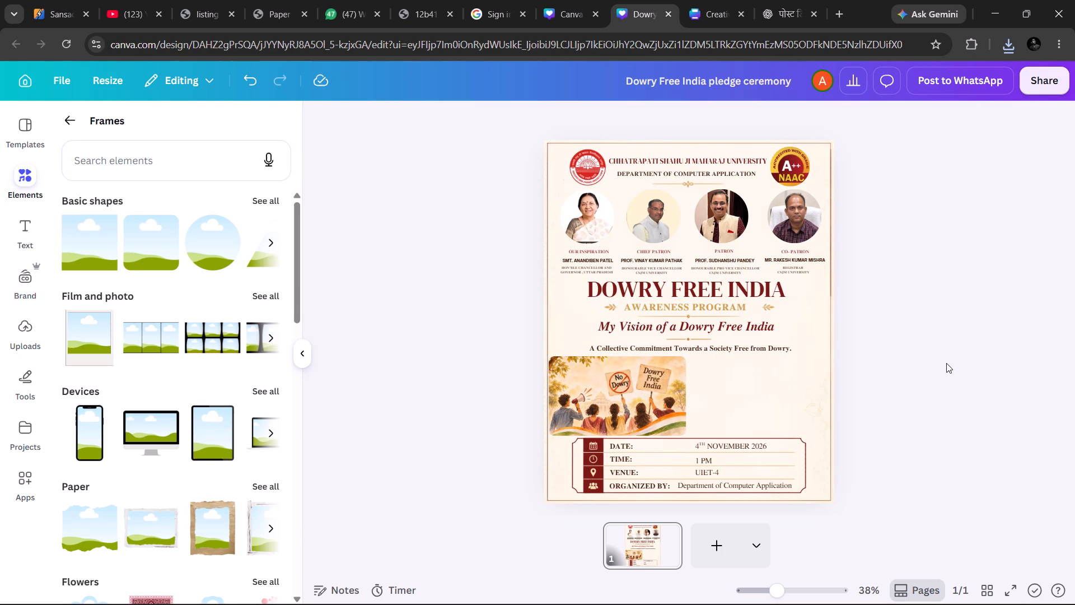
click(590, 418)
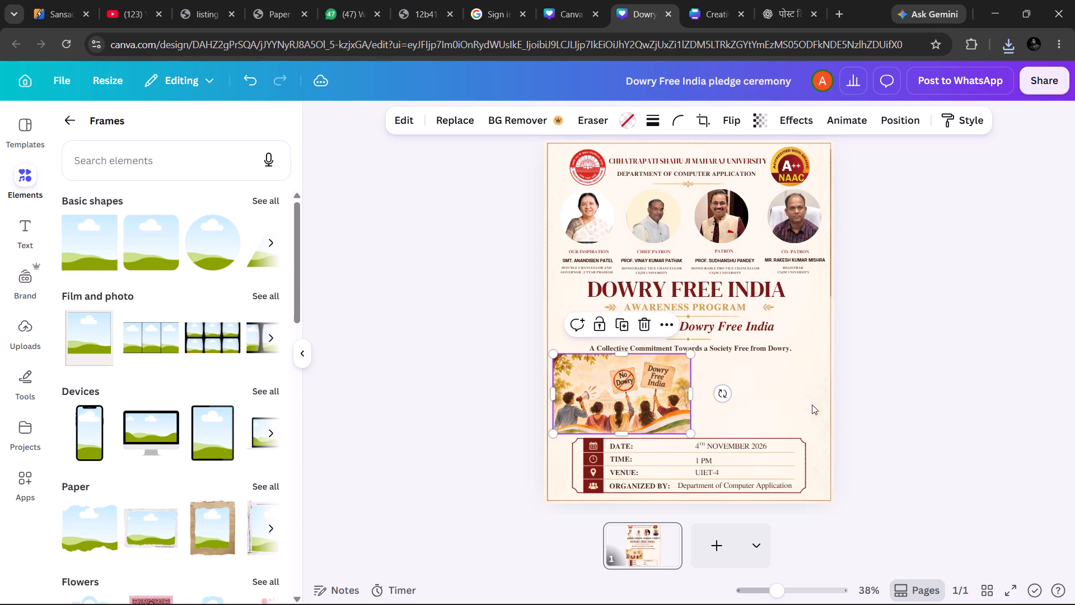
click(920, 376)
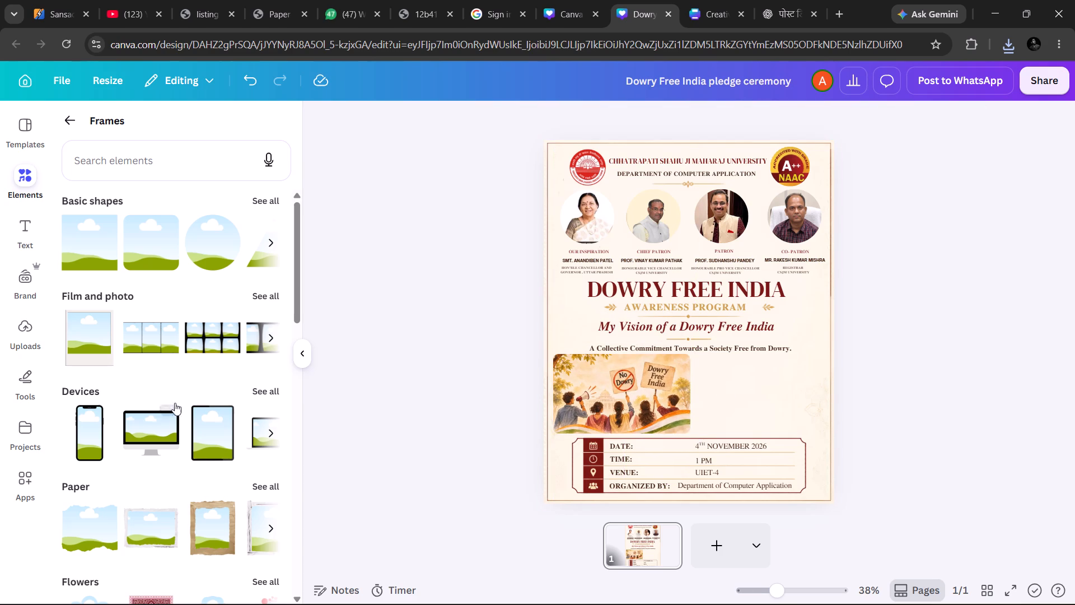
Insert a square frame from the basic shapes and place it to the right of the illustration.
scroll(164, 338, left, 2)
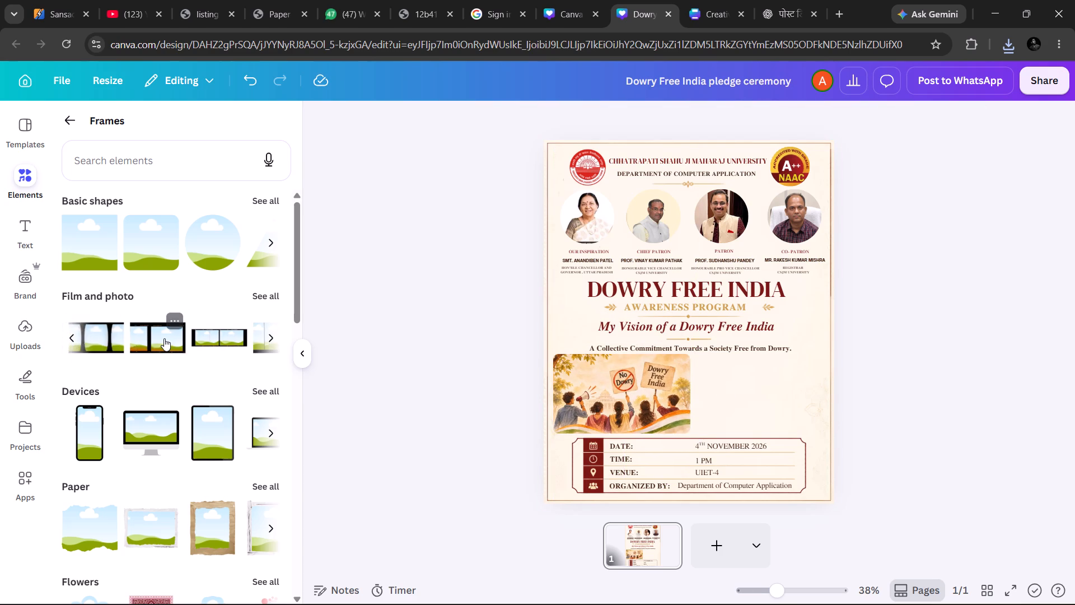
scroll(164, 338, left, 3)
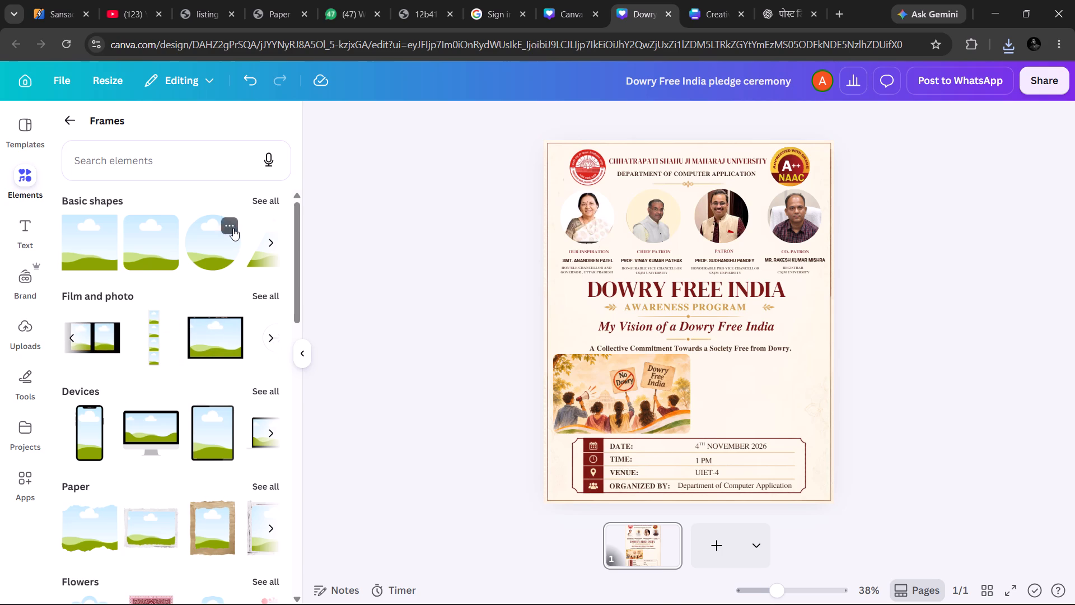
scroll(233, 228, left, 4)
scroll(233, 228, right, 3)
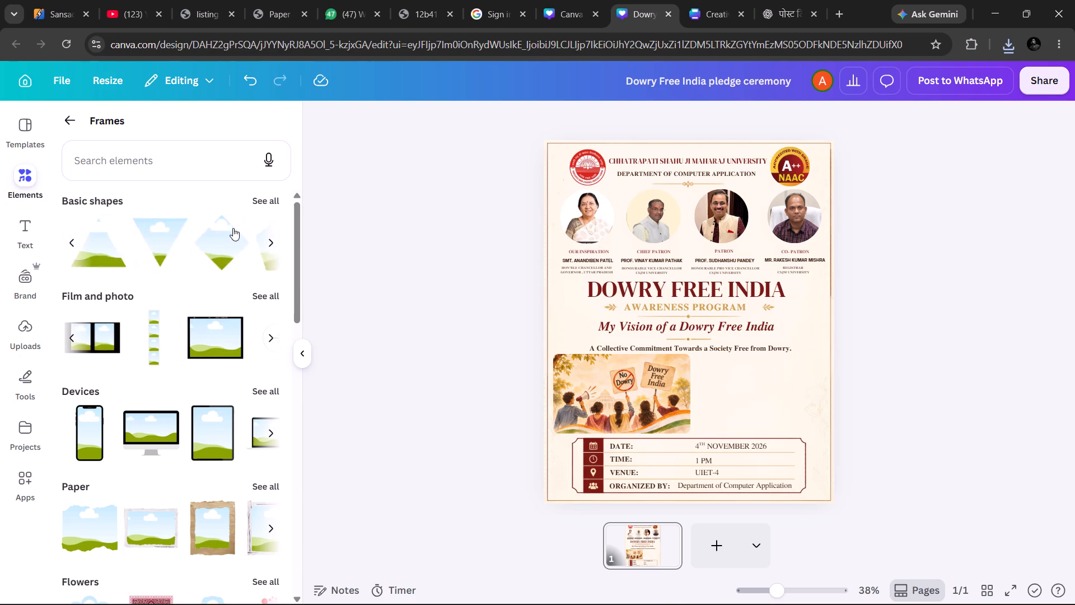
scroll(233, 228, right, 1)
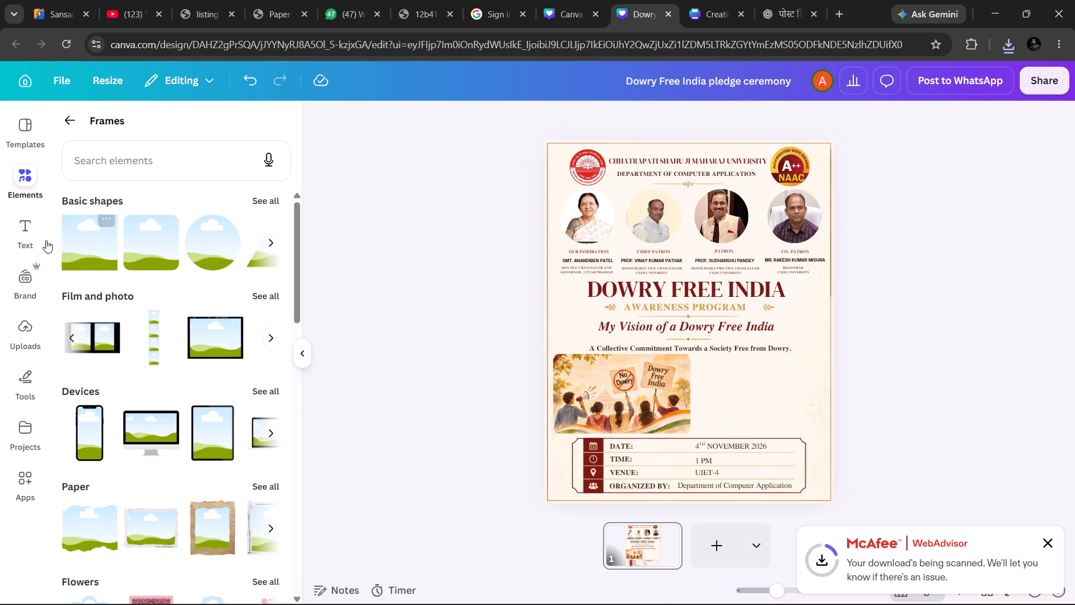
click(95, 244)
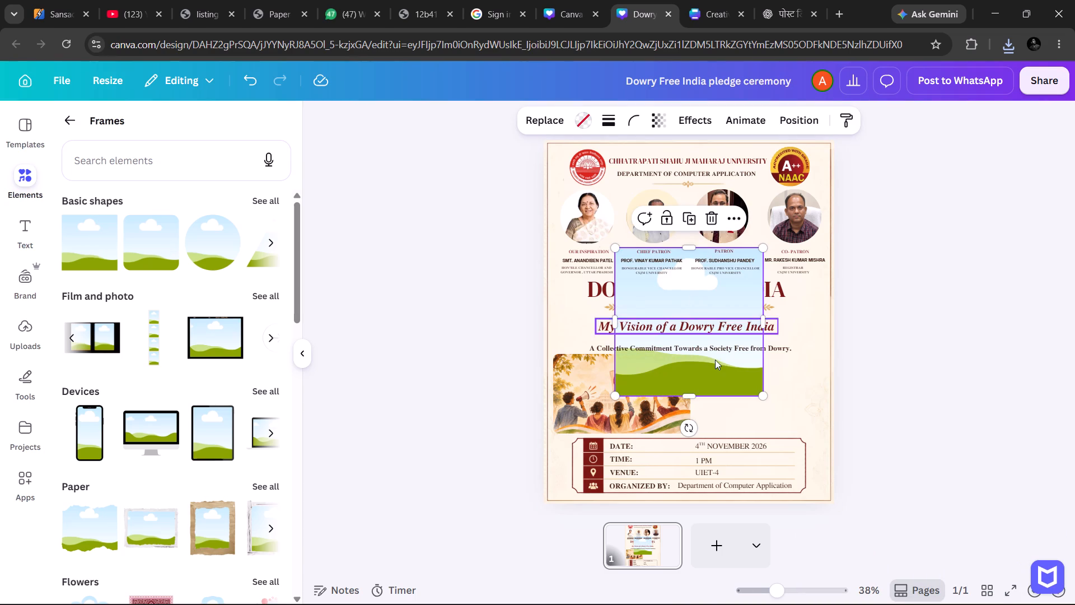
drag(717, 374, 784, 412)
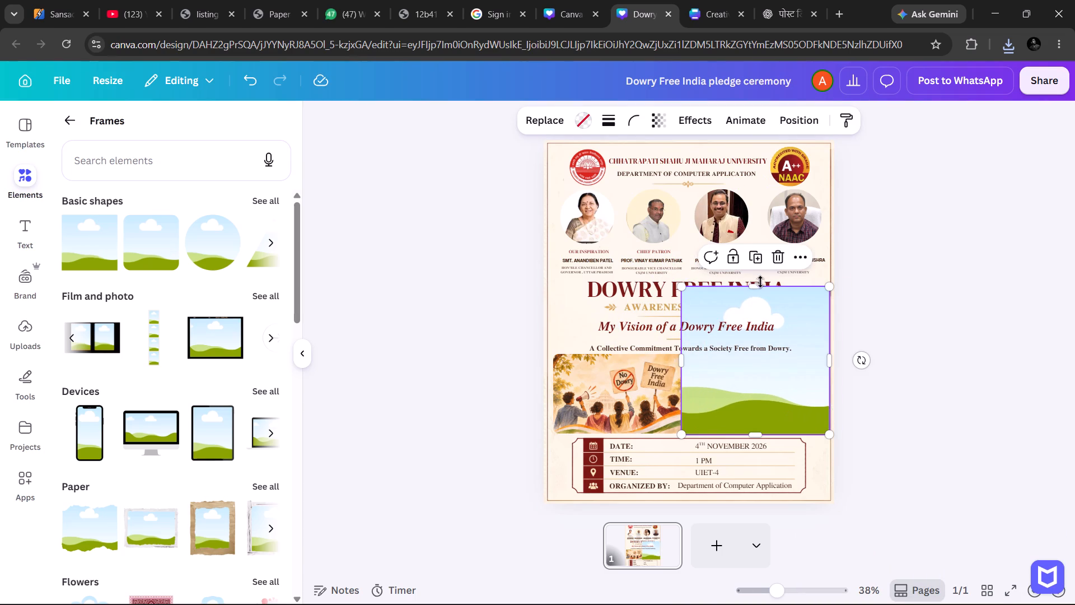
Resize the empty frame to about 480 by 282 and fit it beside the illustration, above the event details box.
drag(757, 283, 763, 359)
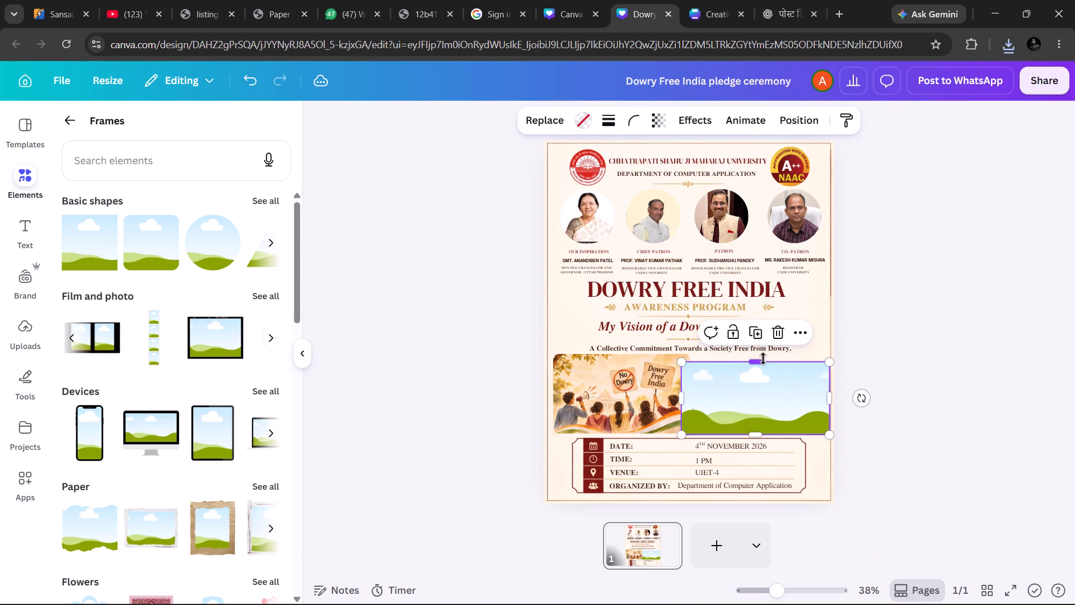
drag(681, 359, 695, 360)
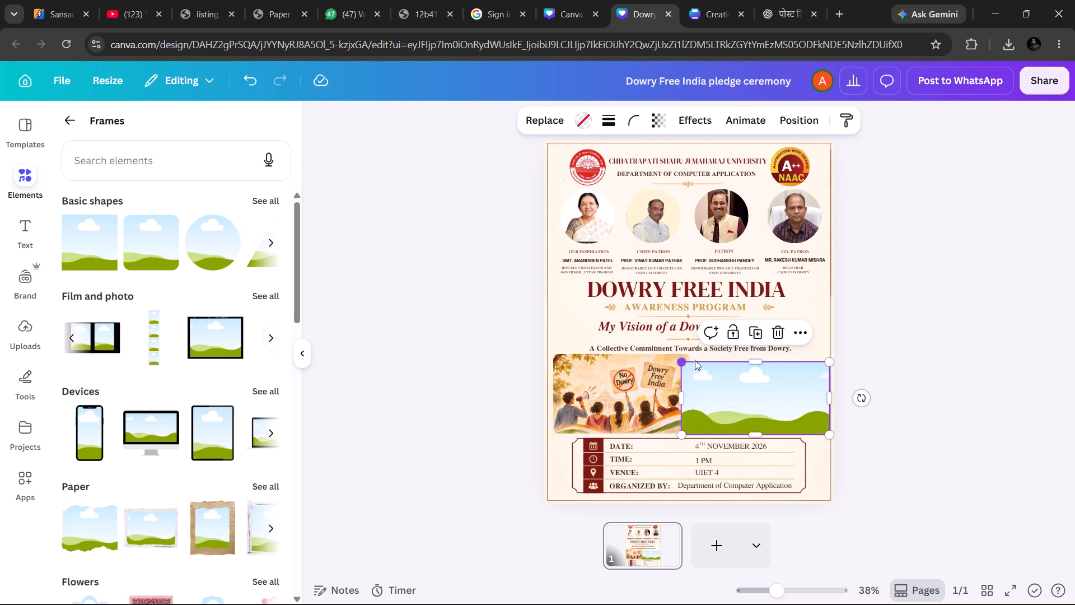
drag(695, 360, 702, 362)
drag(743, 386, 735, 372)
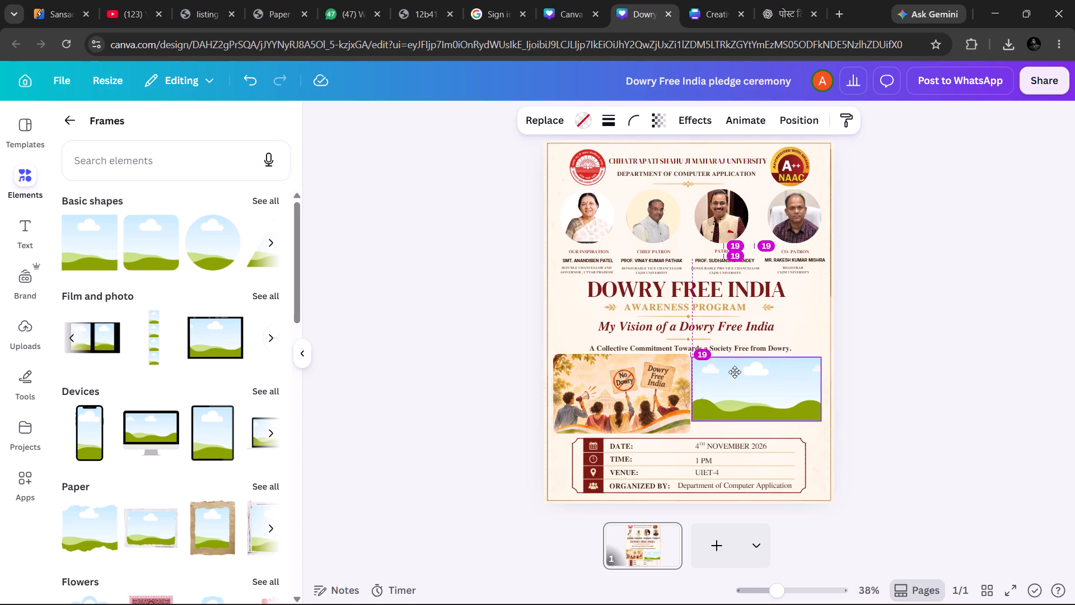
drag(735, 372, 737, 370)
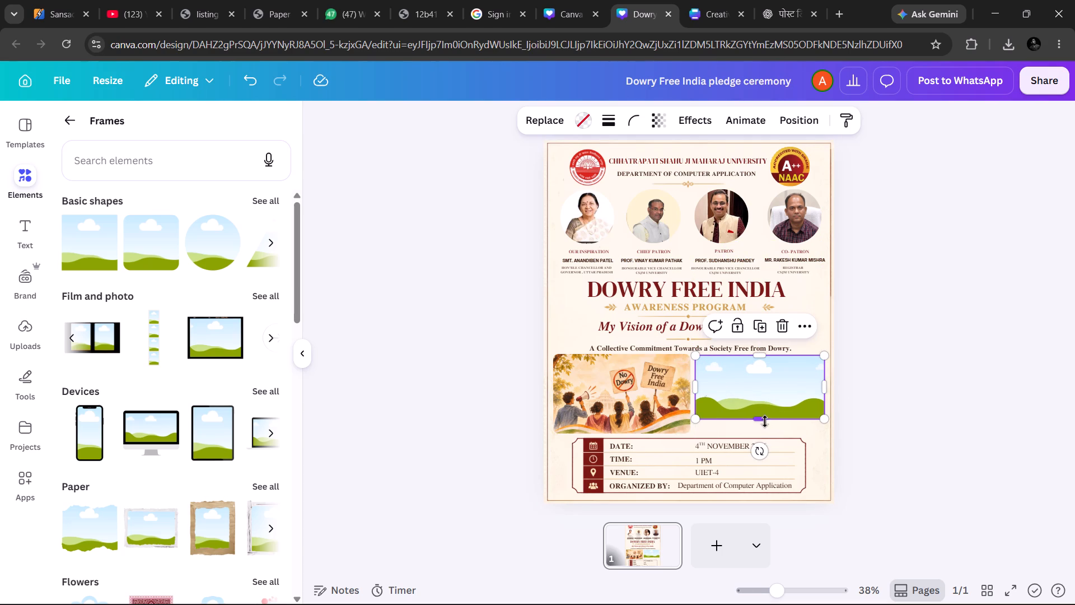
drag(761, 421, 766, 434)
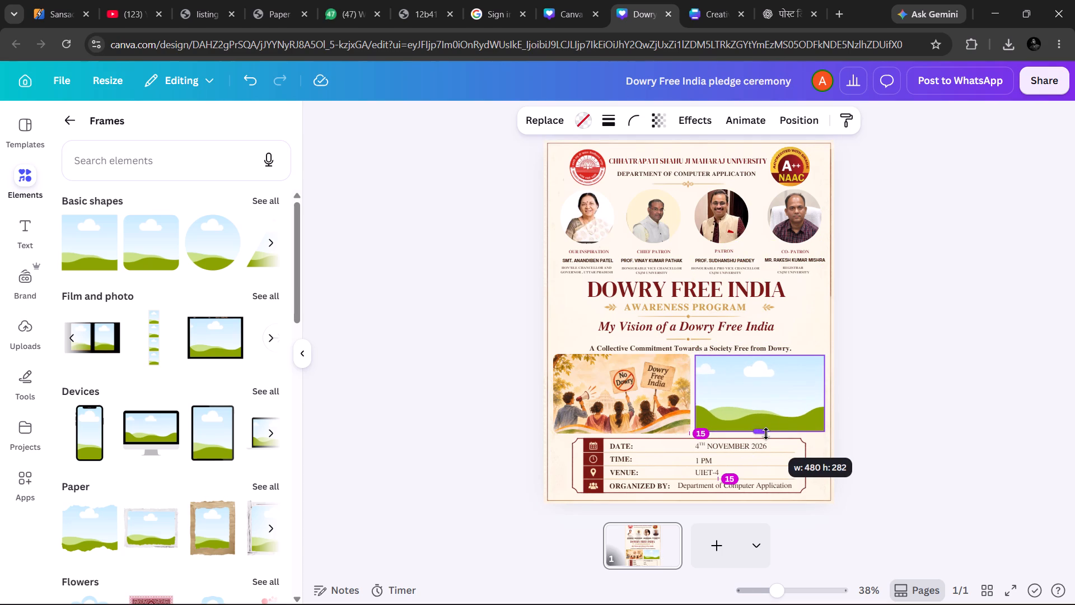
drag(766, 434, 767, 435)
Nudge the empty frame closer to the illustration and fine-tune its top edge.
click(759, 399)
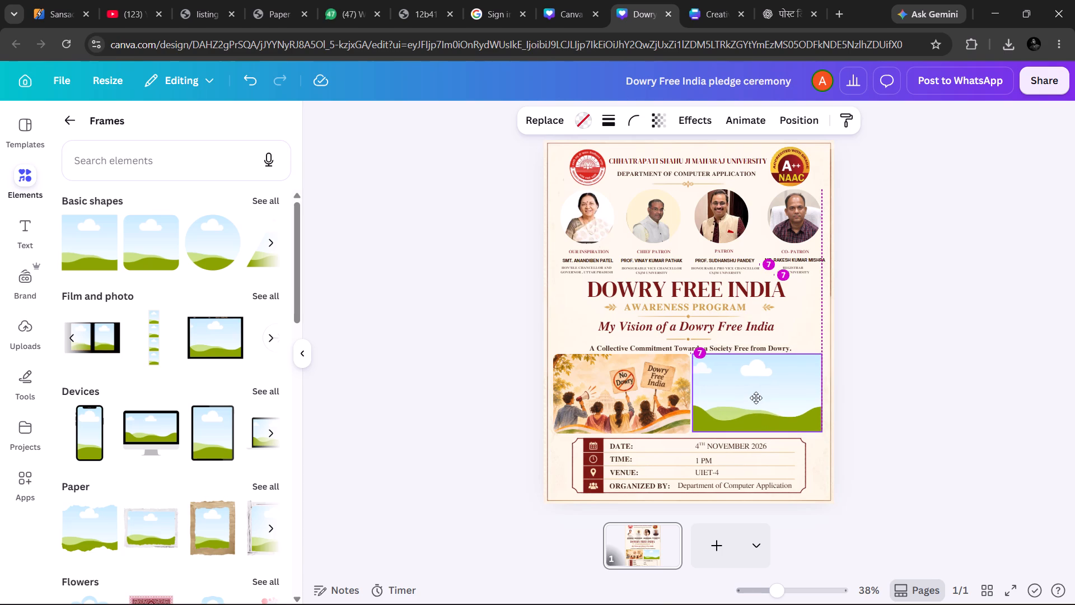
click(895, 367)
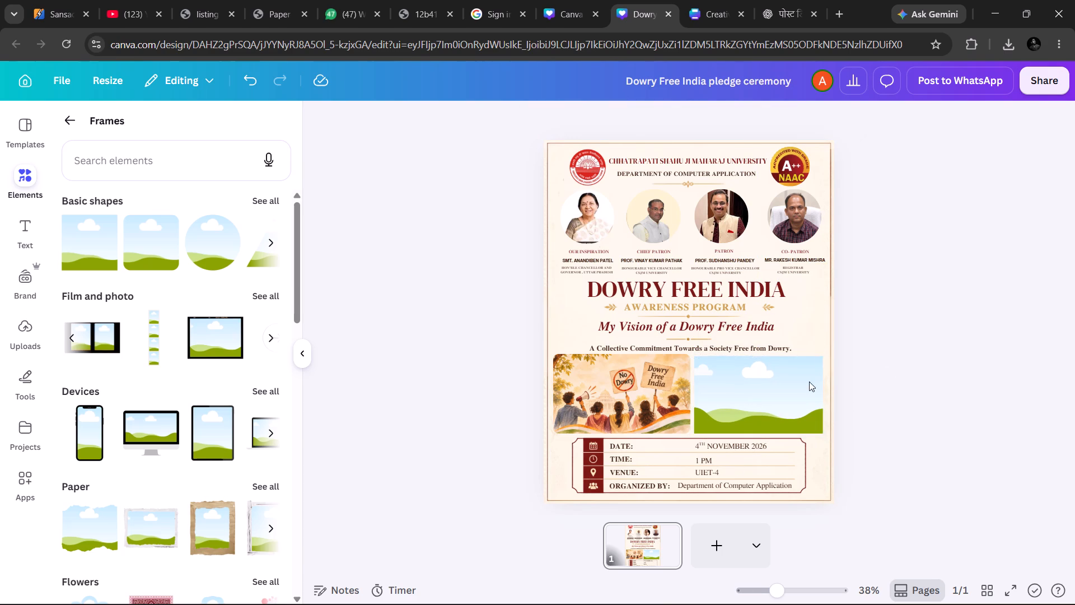
click(788, 390)
click(758, 356)
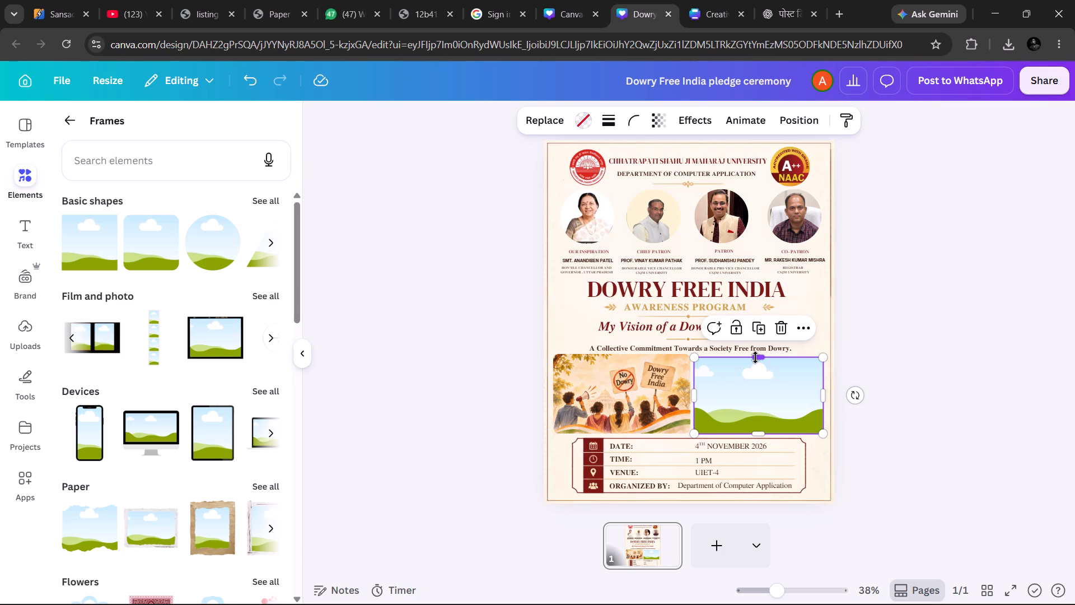
Extend the empty frame's top edge upward to a height of about 297, in line with the illustration beside it.
click(917, 361)
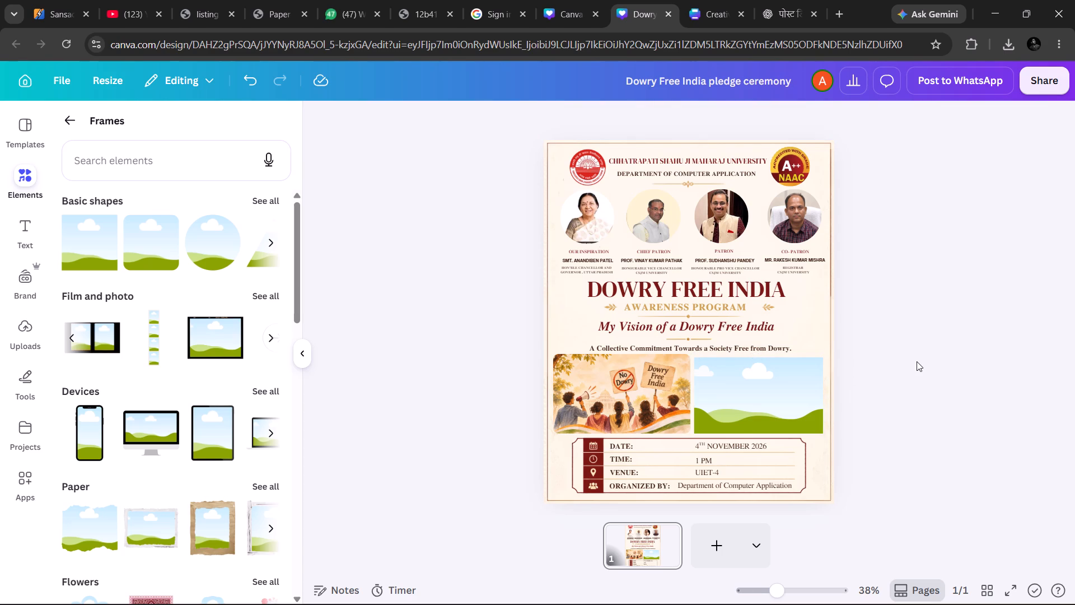
click(780, 374)
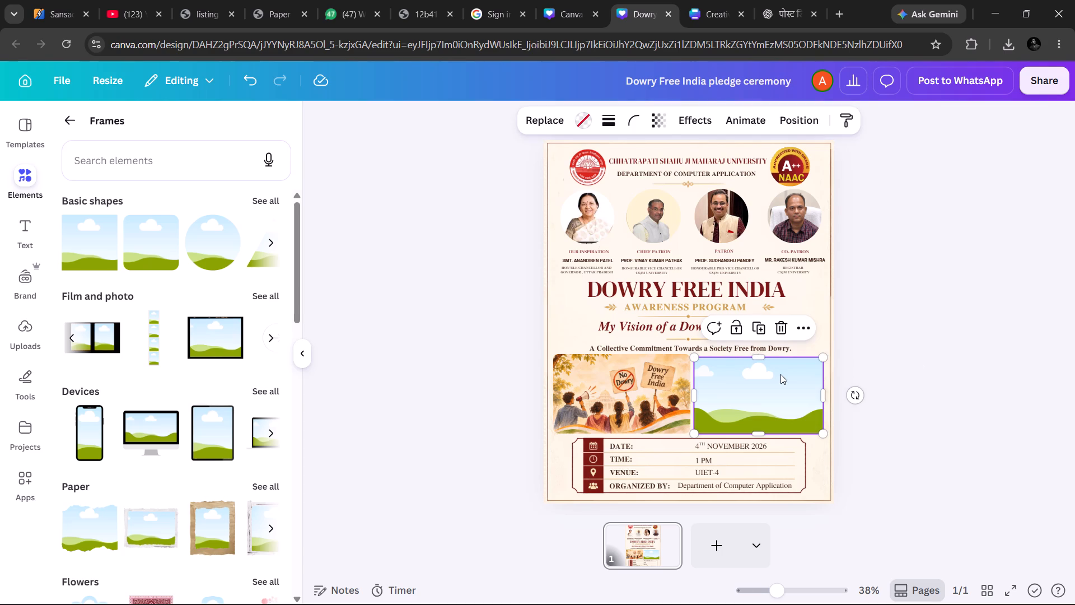
click(758, 357)
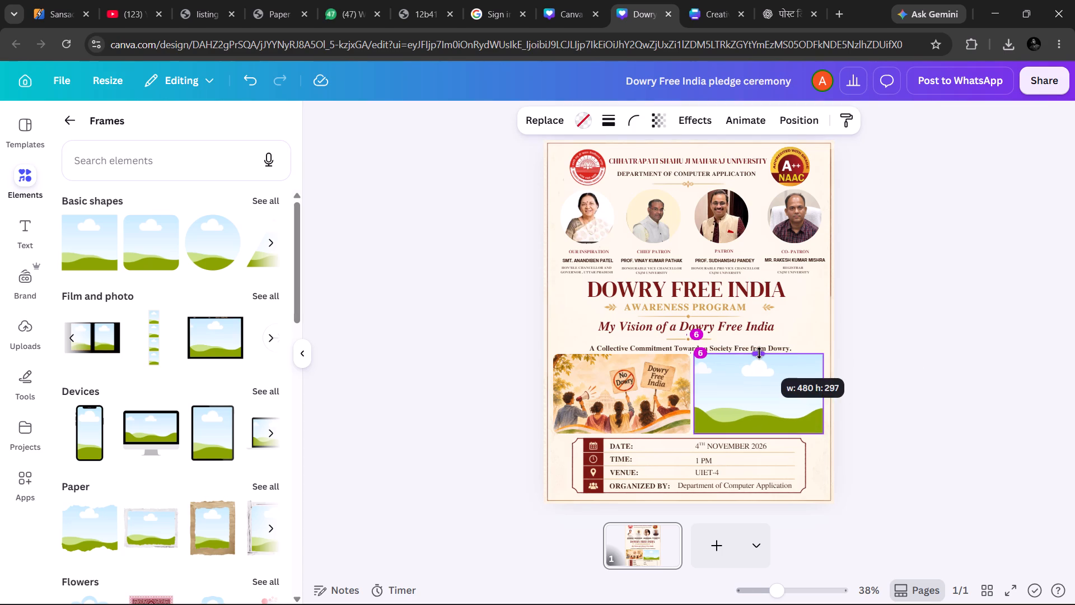
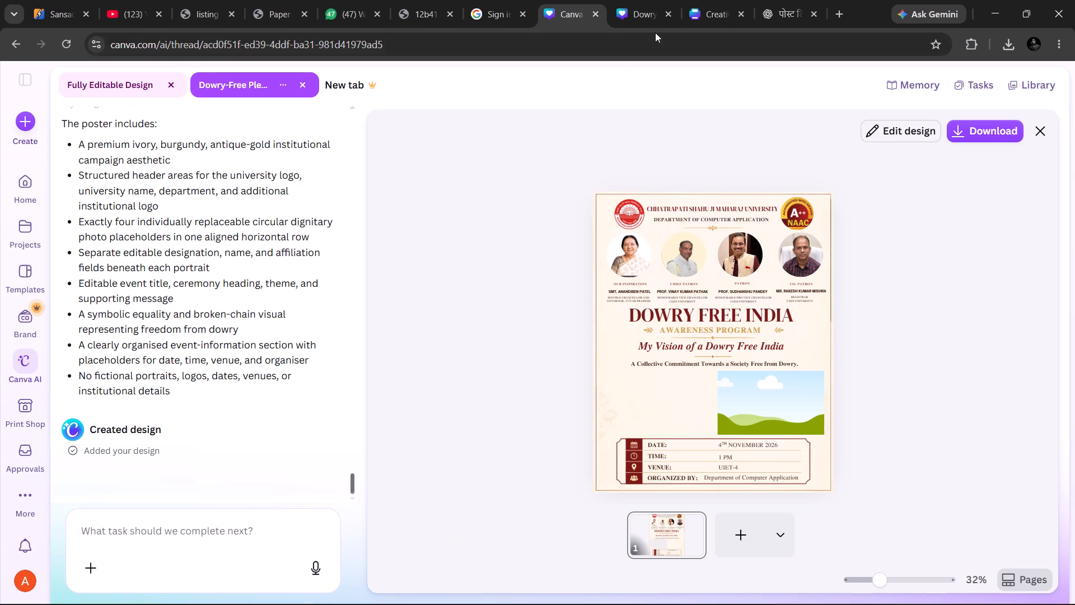
Paste the copied balance-scales illustration into the poster for the empty frame beside the protest illustration.
click(752, 398)
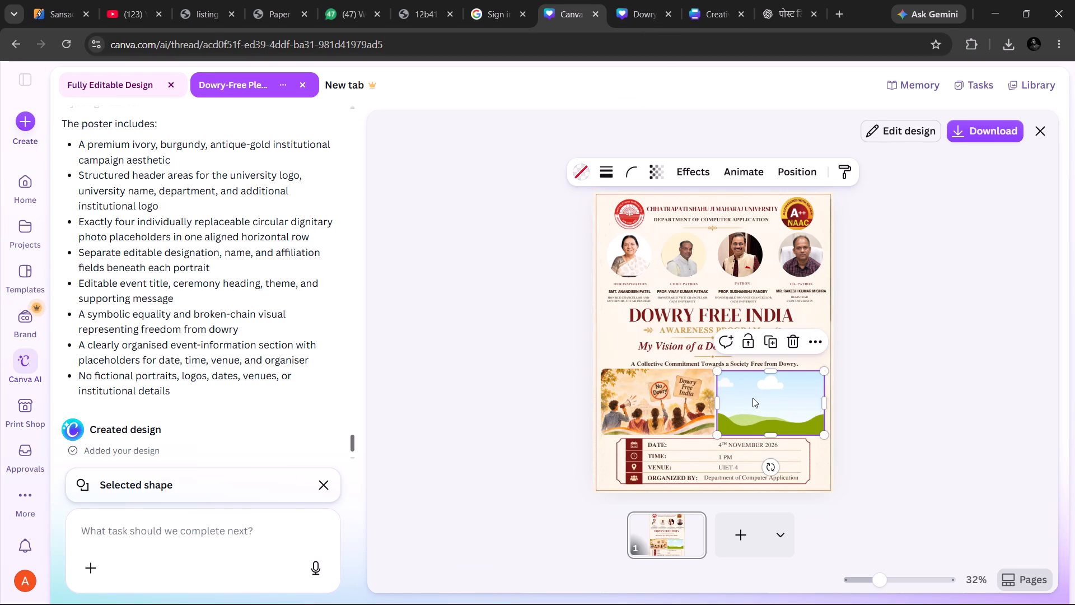
key(ctrl+v)
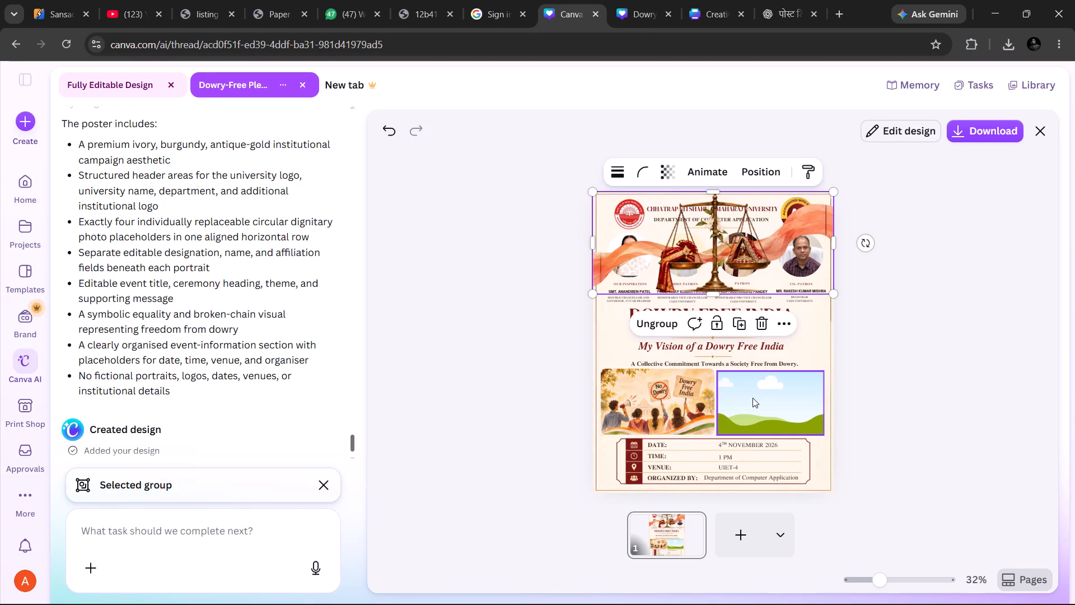
Paste the copied scales-of-justice group into the Dowry Free India pledge ceremony design and move it down over the empty frame.
click(658, 25)
click(793, 395)
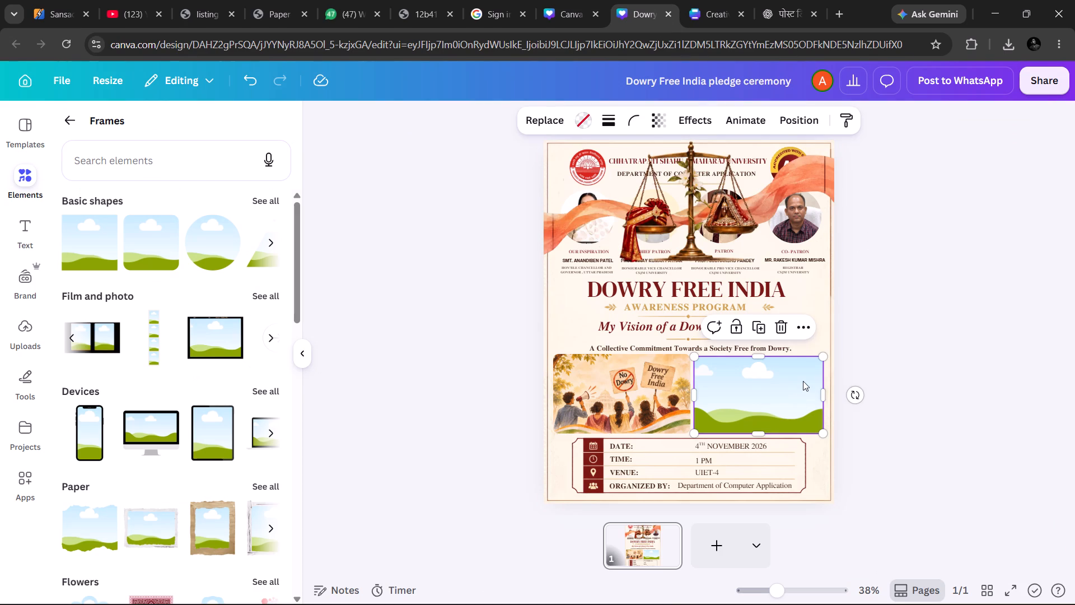
key(ctrl+v)
drag(747, 181, 751, 190)
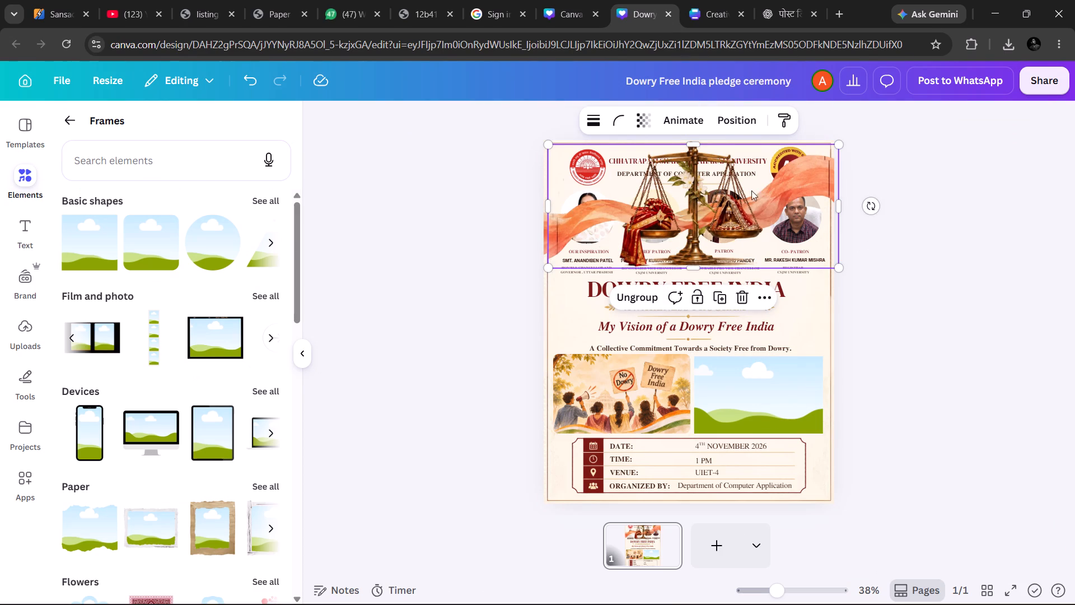
drag(751, 190, 825, 357)
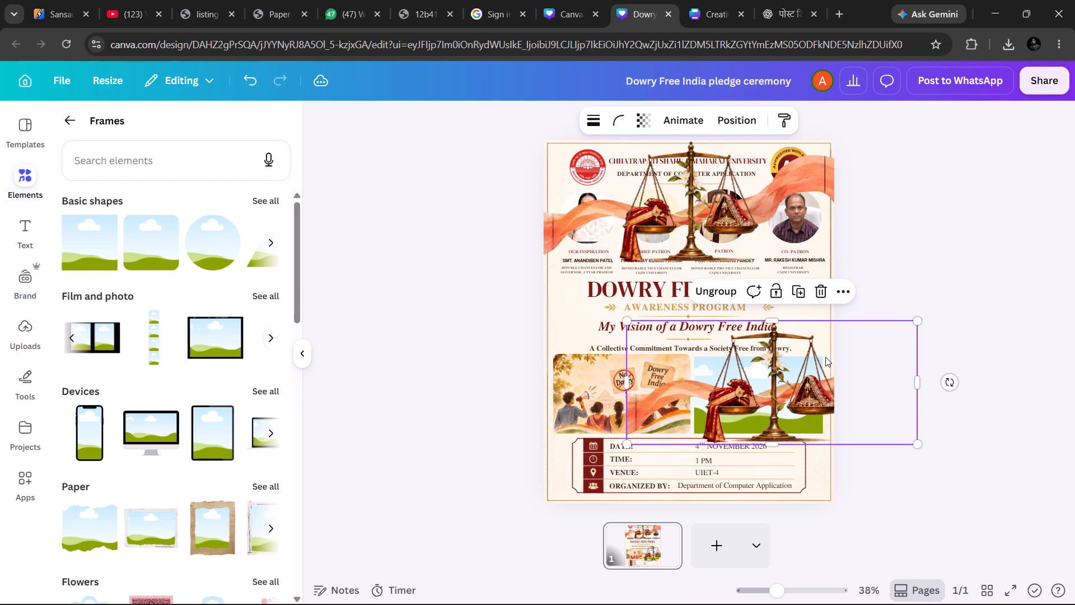
drag(825, 357, 820, 365)
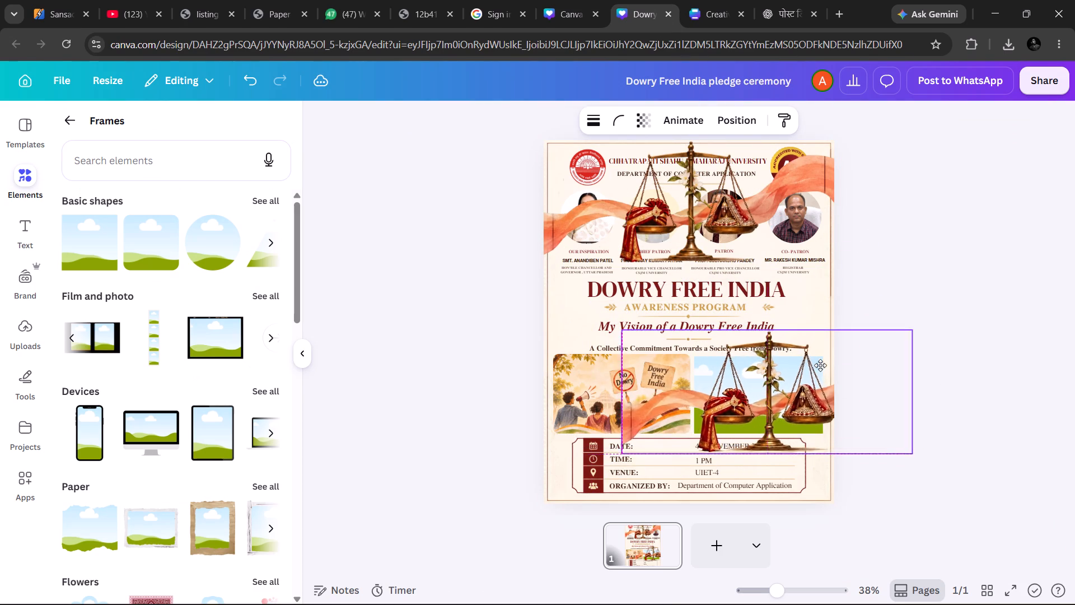
drag(820, 365, 767, 408)
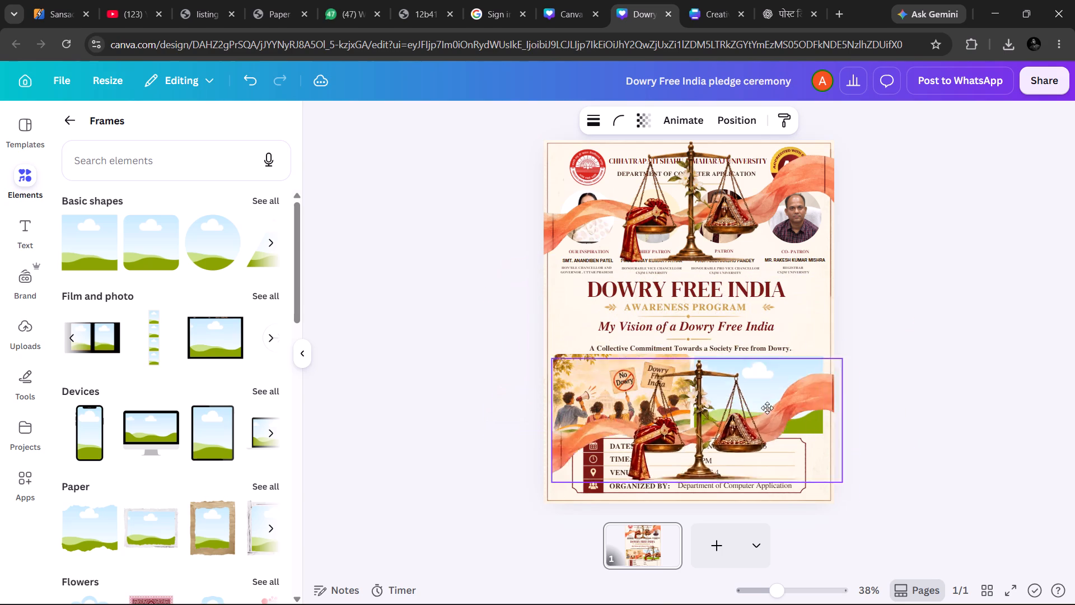
drag(767, 408, 791, 373)
Delete the extra scales graphic covering the poster's header and dignitary portraits.
click(723, 190)
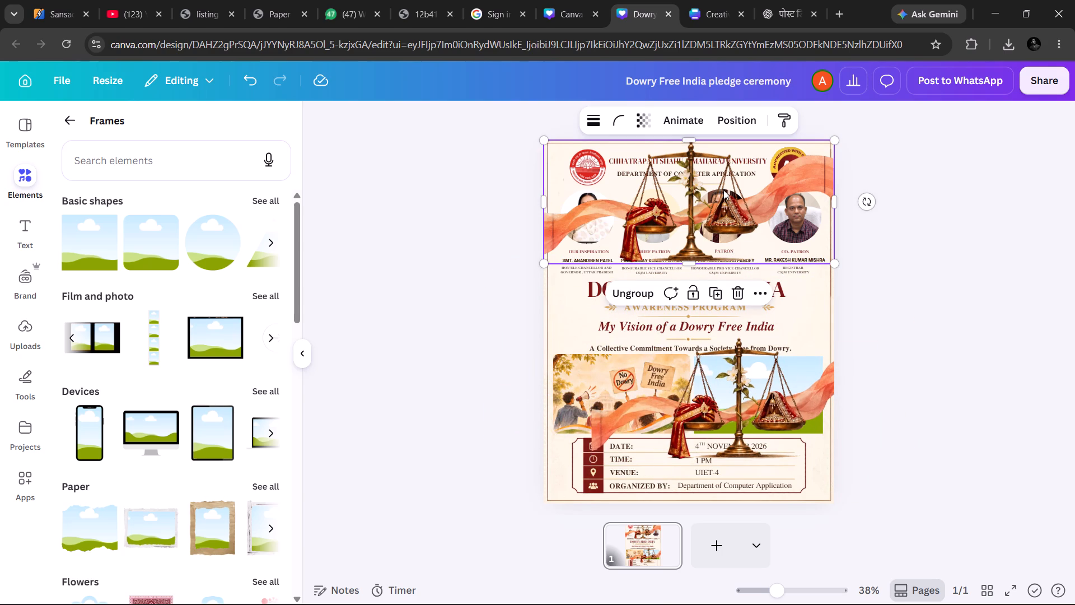
key(Delete)
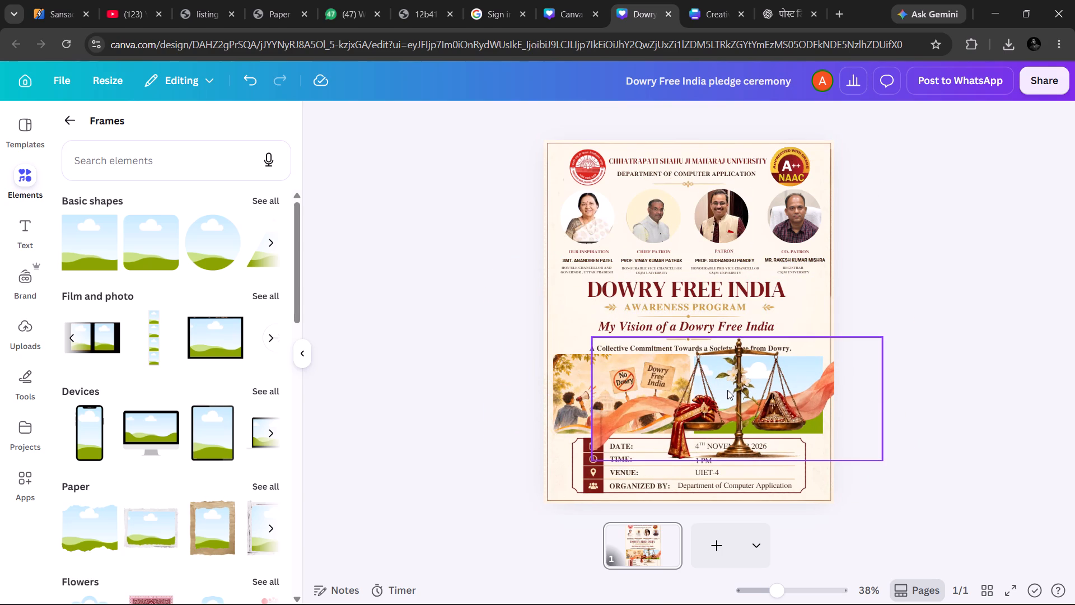
Reposition the remaining scales graphic over the empty frame beside the illustration.
drag(727, 390, 736, 380)
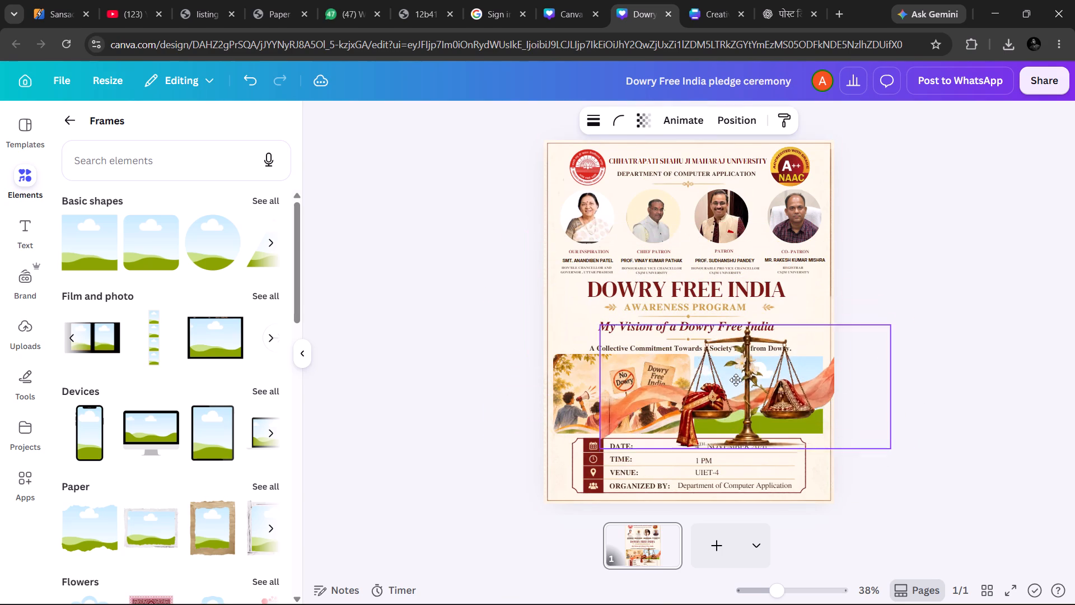
drag(736, 380, 736, 378)
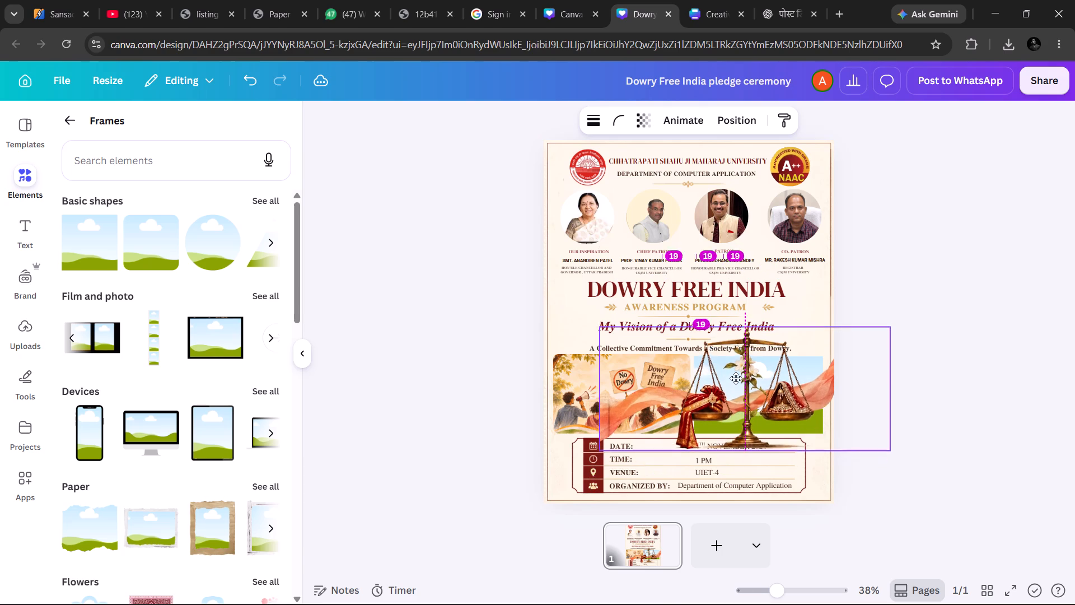
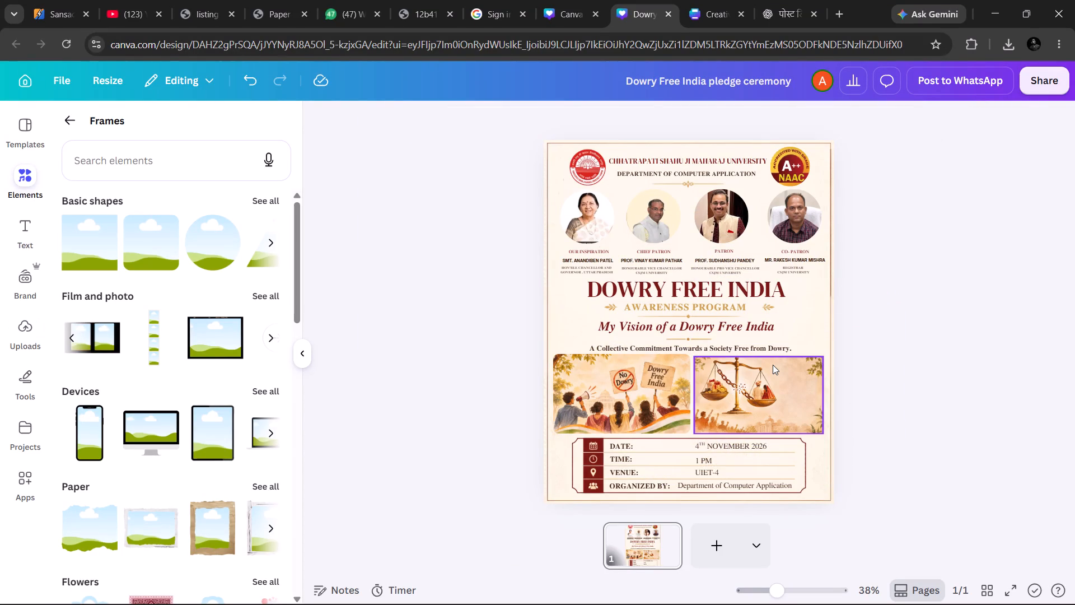
Crop the scales-of-justice illustration inside its frame by enlarging the image so the scales fill the frame.
double_click(779, 384)
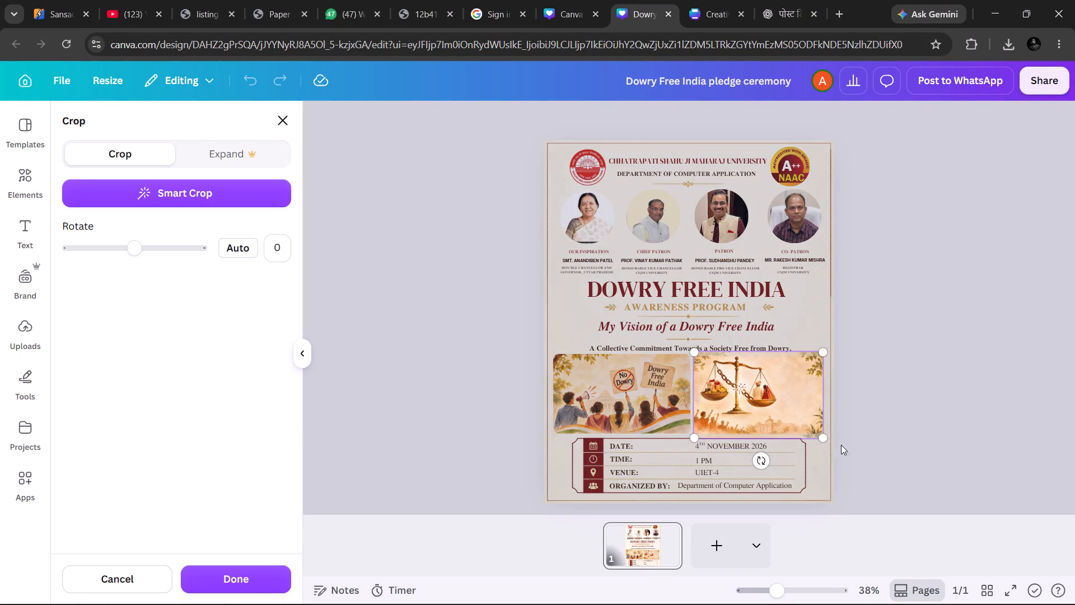
drag(822, 440, 887, 452)
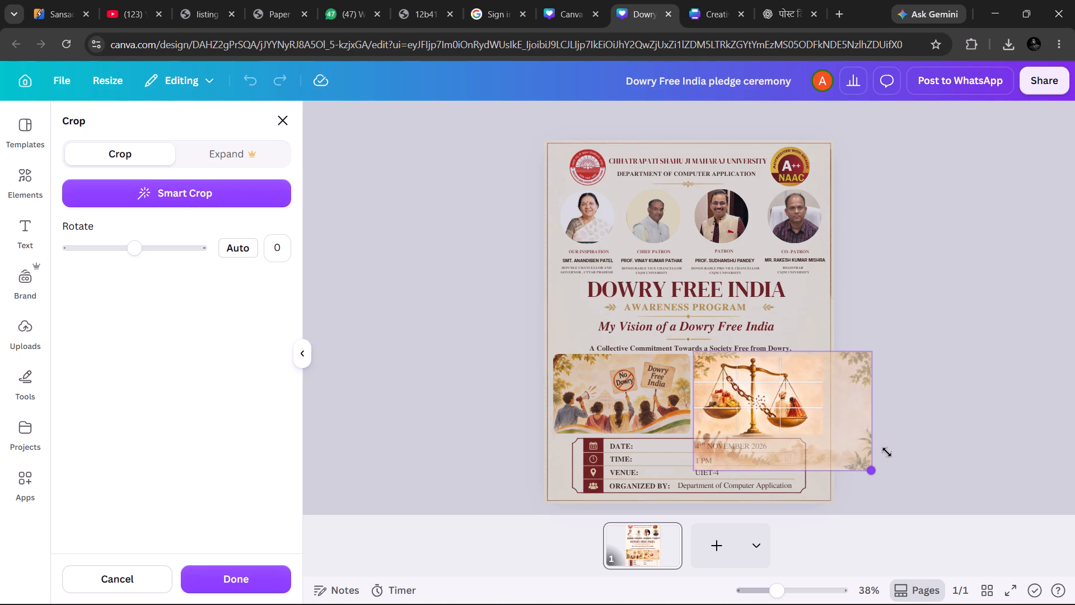
drag(887, 452, 892, 453)
click(924, 521)
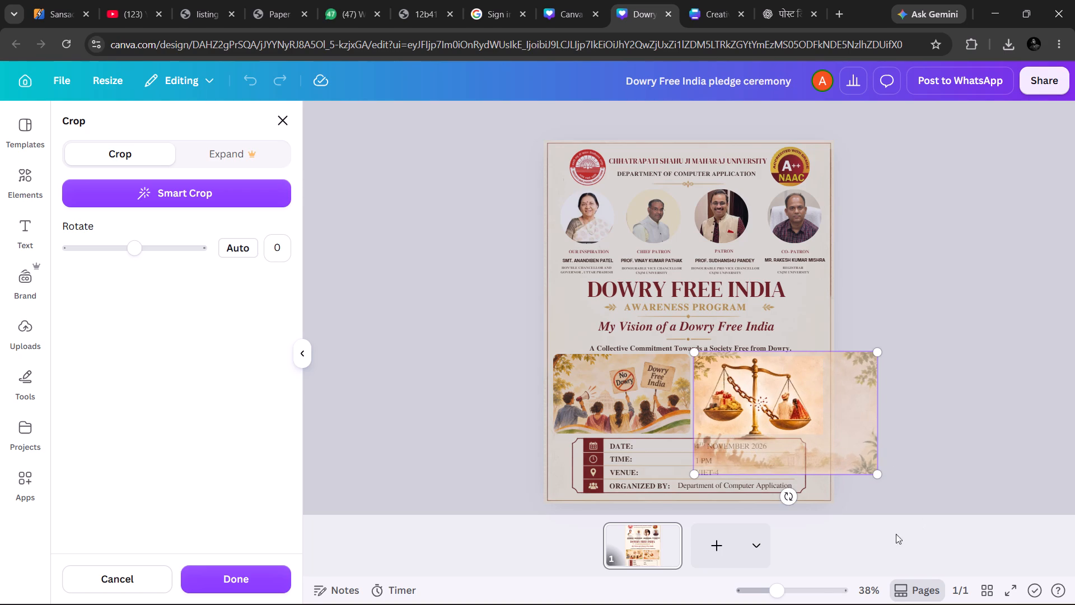
Slightly enlarge the scales-of-justice image within its crop beside the framed illustration, apply the crop and deselect everything.
click(875, 536)
click(896, 258)
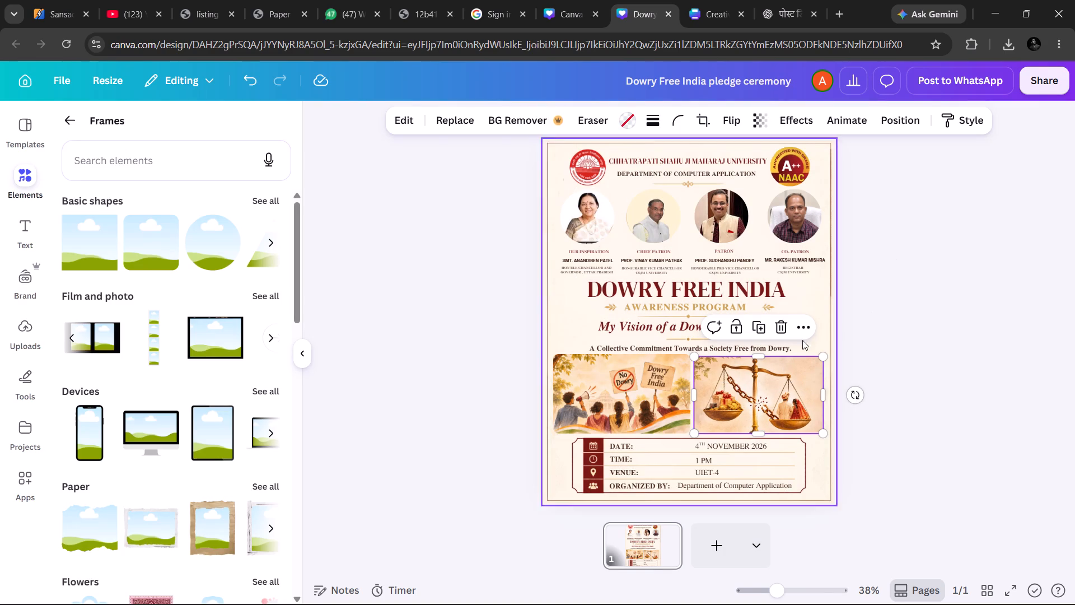
double_click(781, 401)
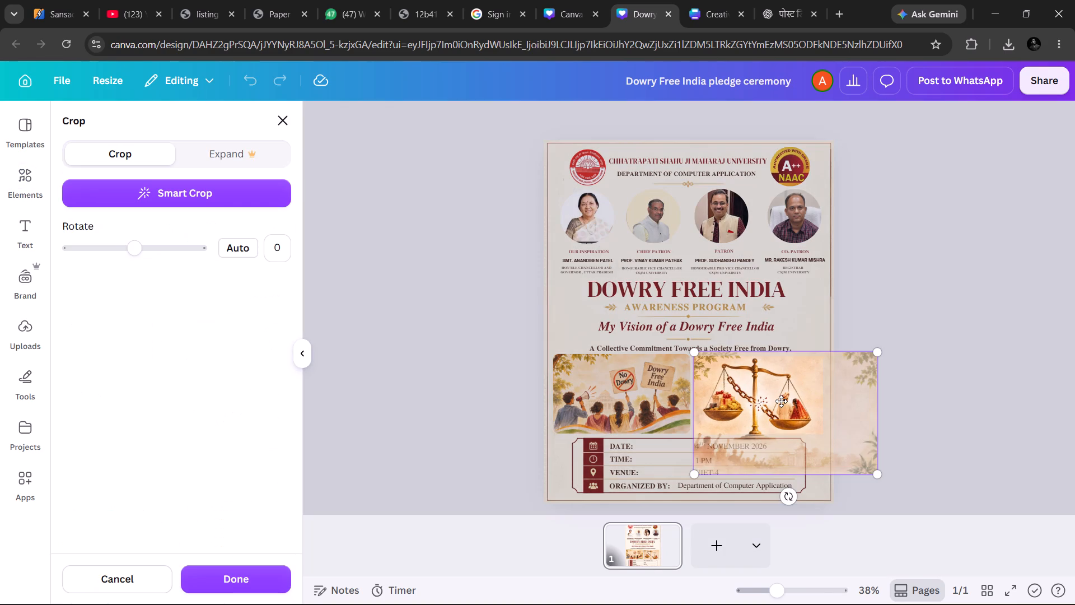
drag(880, 475, 889, 474)
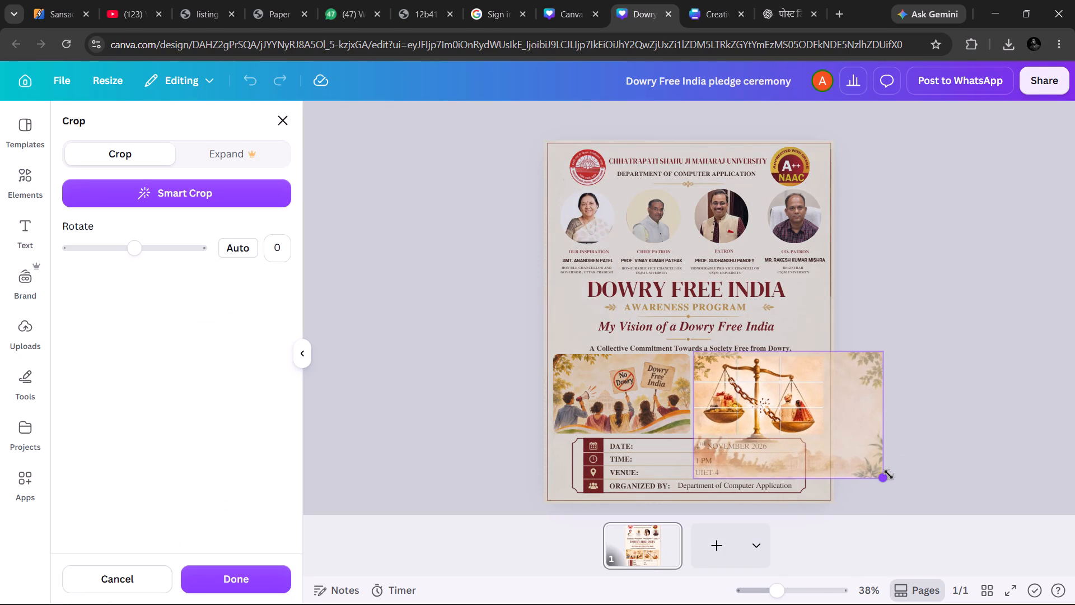
drag(889, 474, 891, 476)
click(811, 409)
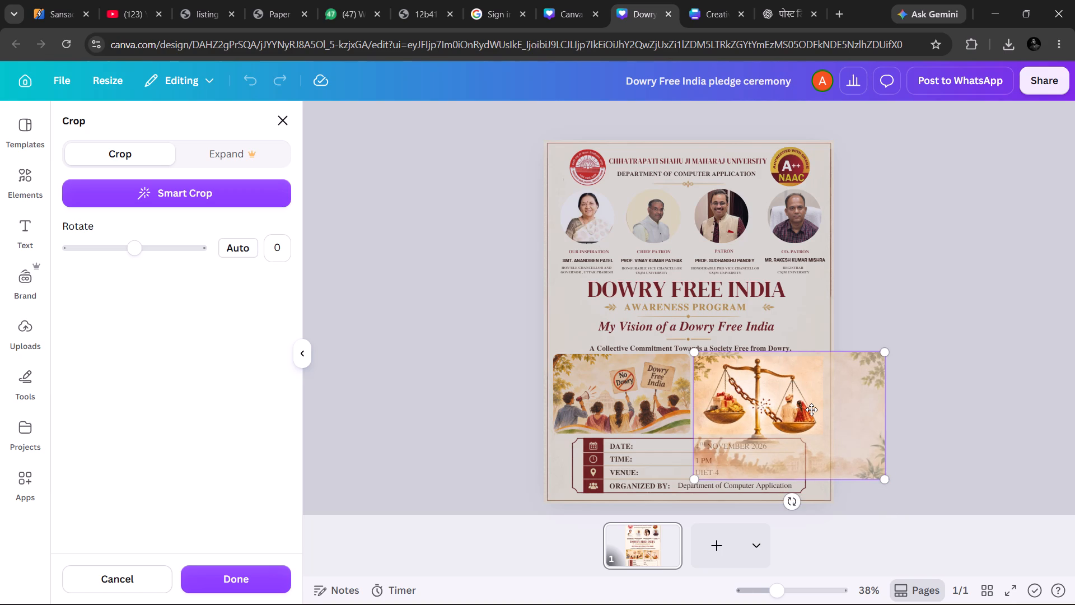
click(852, 542)
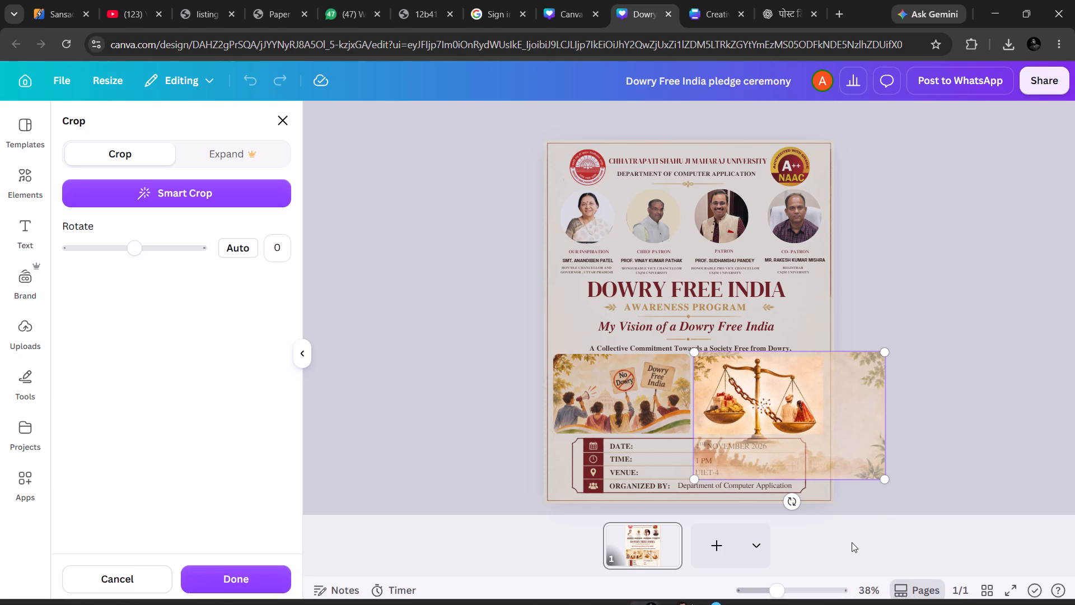
double_click(852, 542)
click(887, 273)
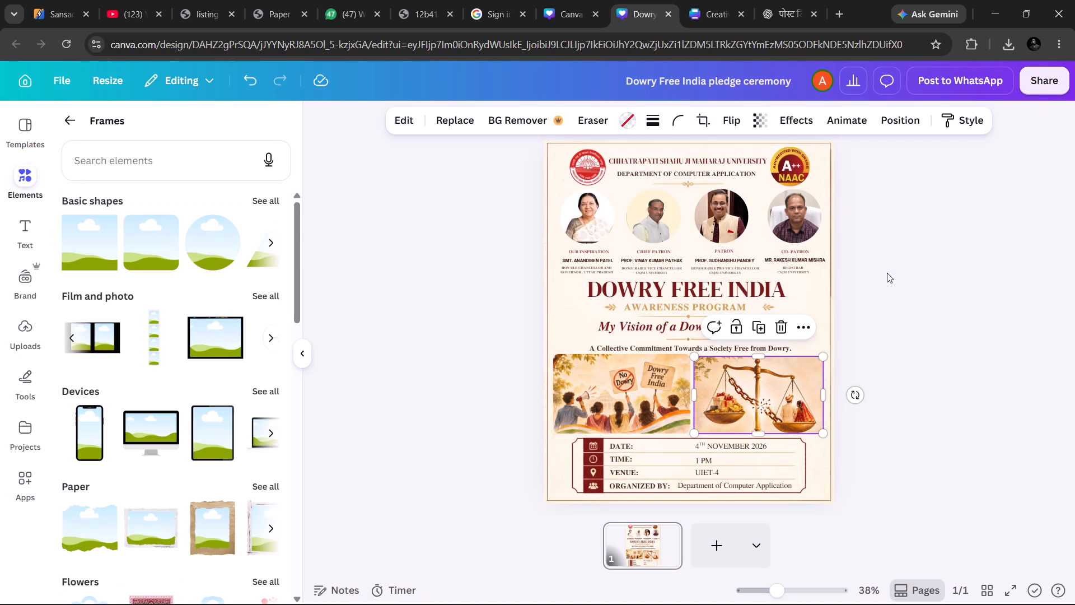
click(884, 546)
click(800, 282)
click(813, 349)
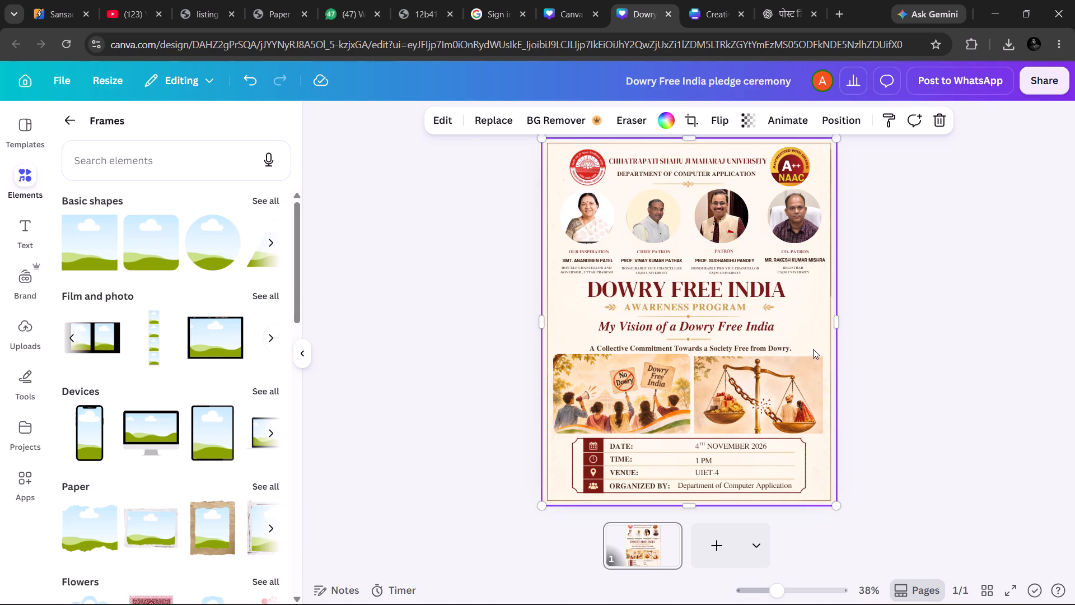
click(1045, 171)
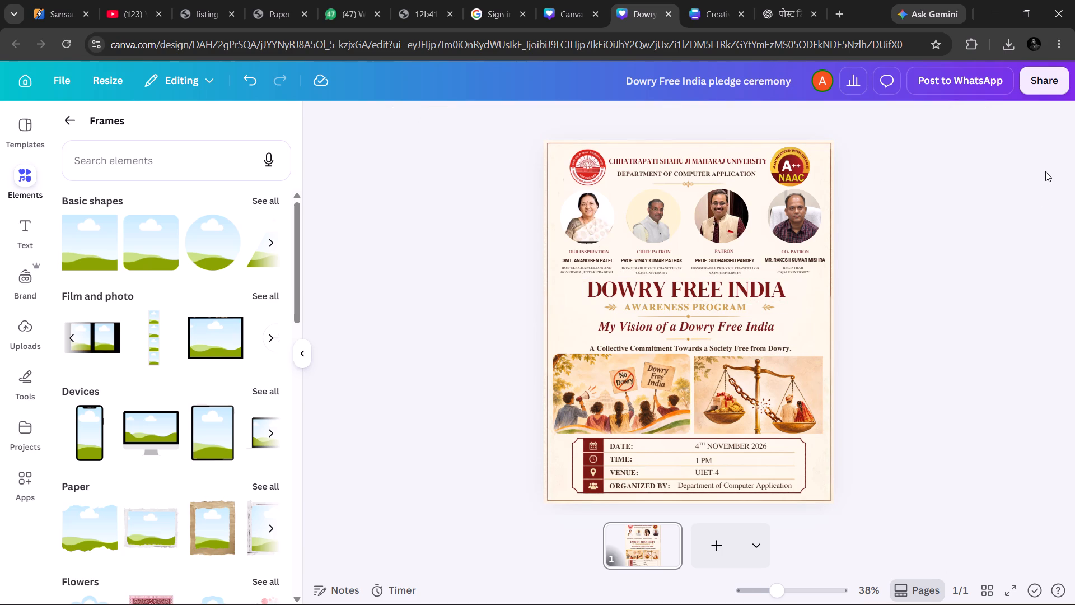
Open the download settings for exporting the Dowry Free India pledge ceremony poster as a PNG.
click(1042, 89)
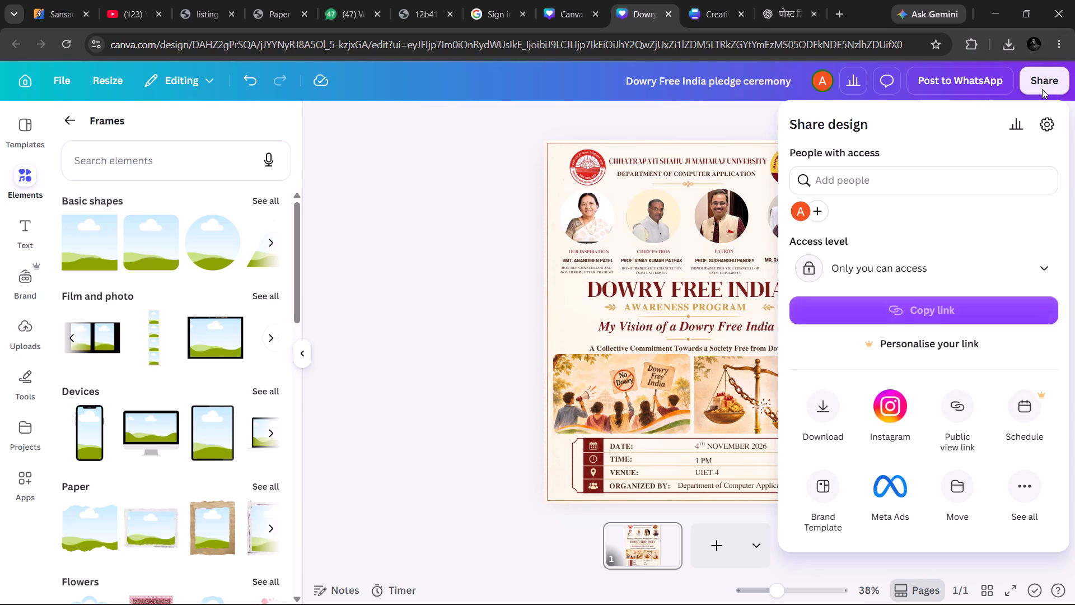
click(839, 412)
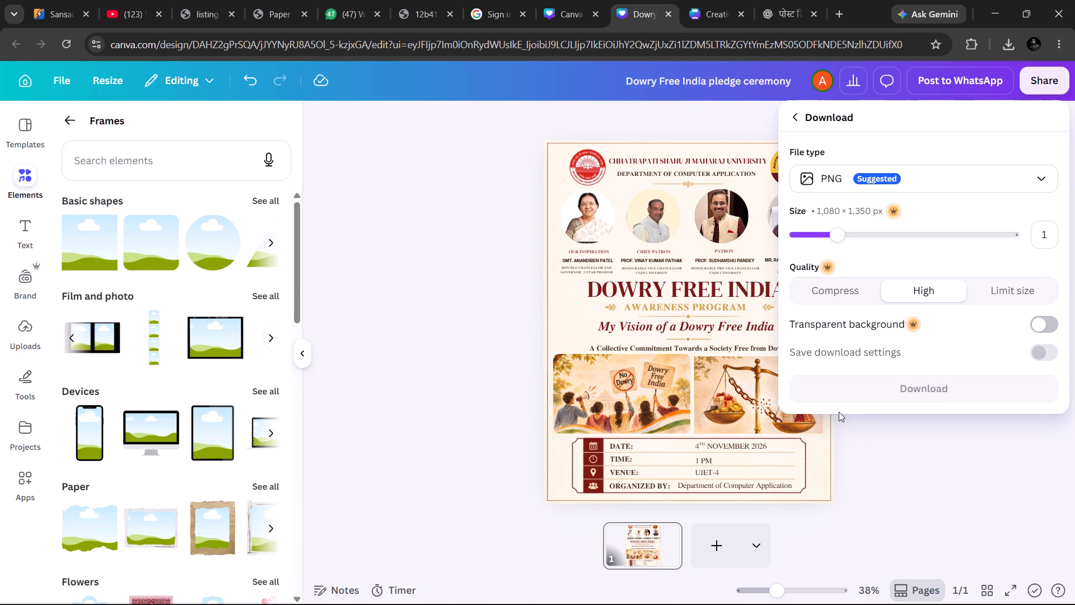
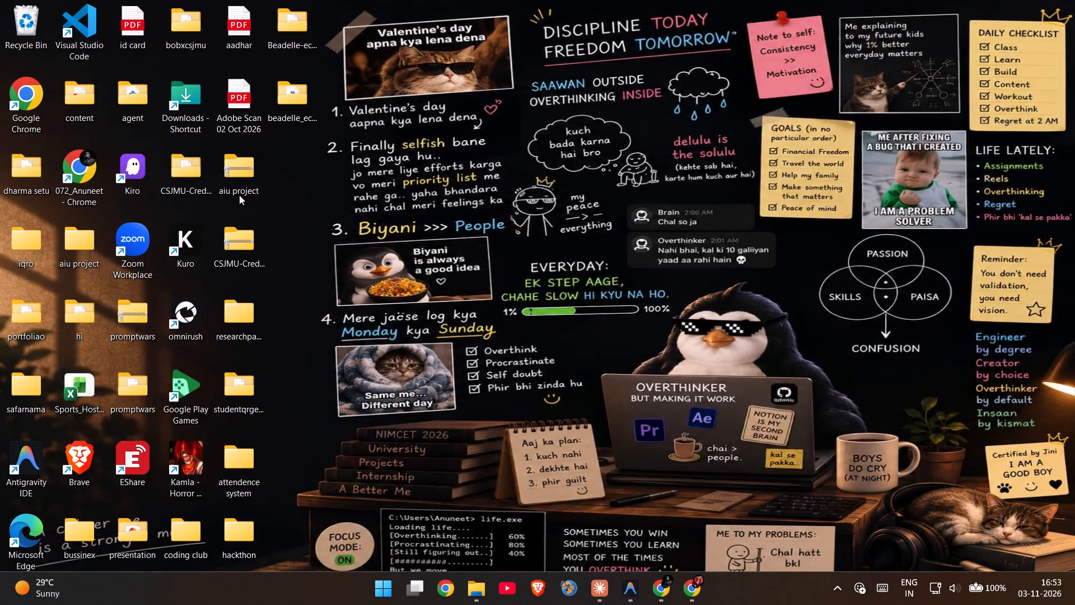
Launch the Kuro application from the desktop.
double_click(189, 253)
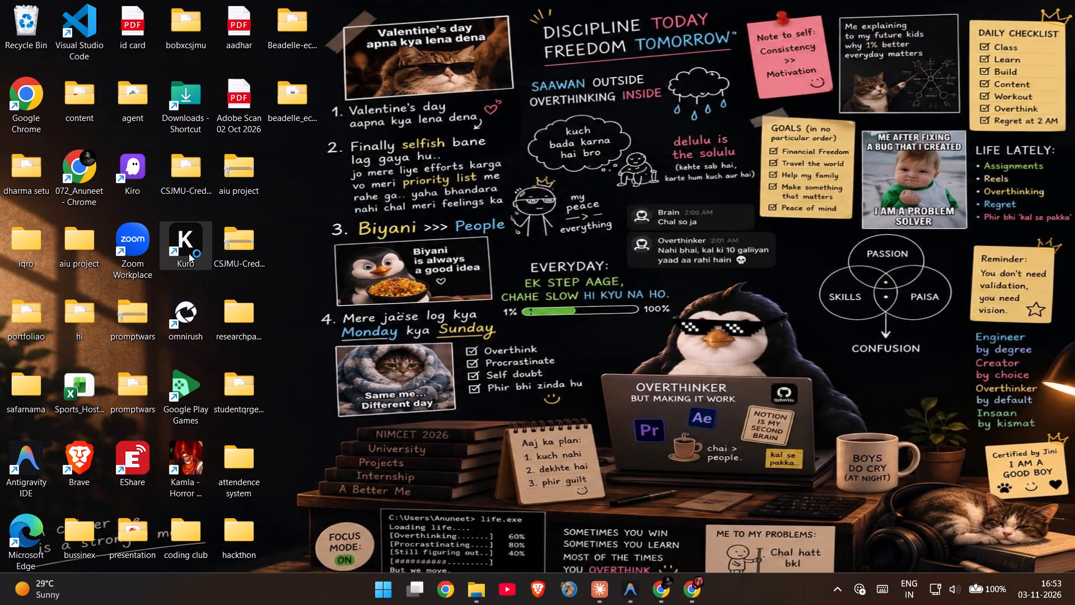